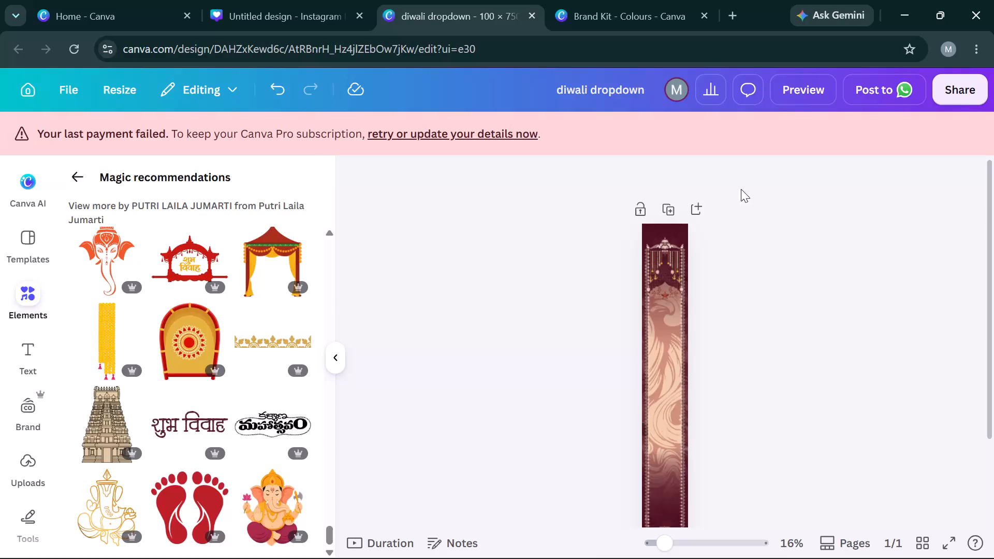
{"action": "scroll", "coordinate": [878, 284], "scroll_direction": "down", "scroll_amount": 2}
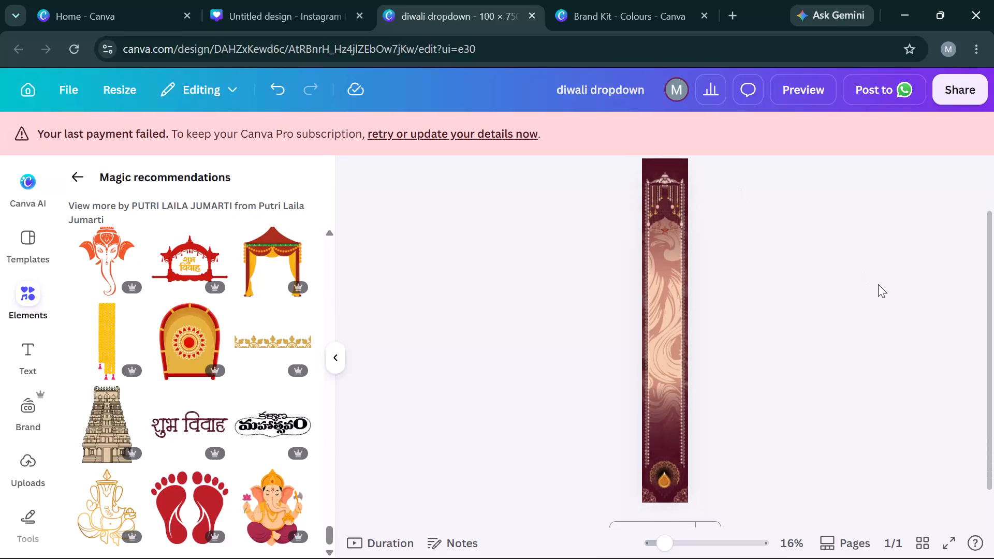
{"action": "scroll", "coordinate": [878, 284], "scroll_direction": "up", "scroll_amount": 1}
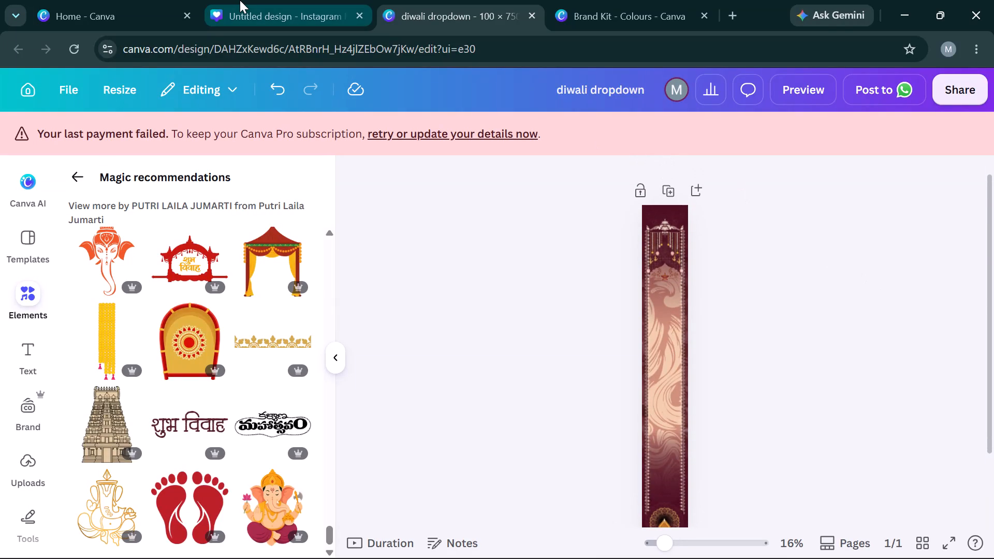
Open the Diwali Night Poster design from the recent designs on the Canva home page.
{"action": "left_click", "coordinate": [240, 0]}
{"action": "left_click", "coordinate": [68, 6]}
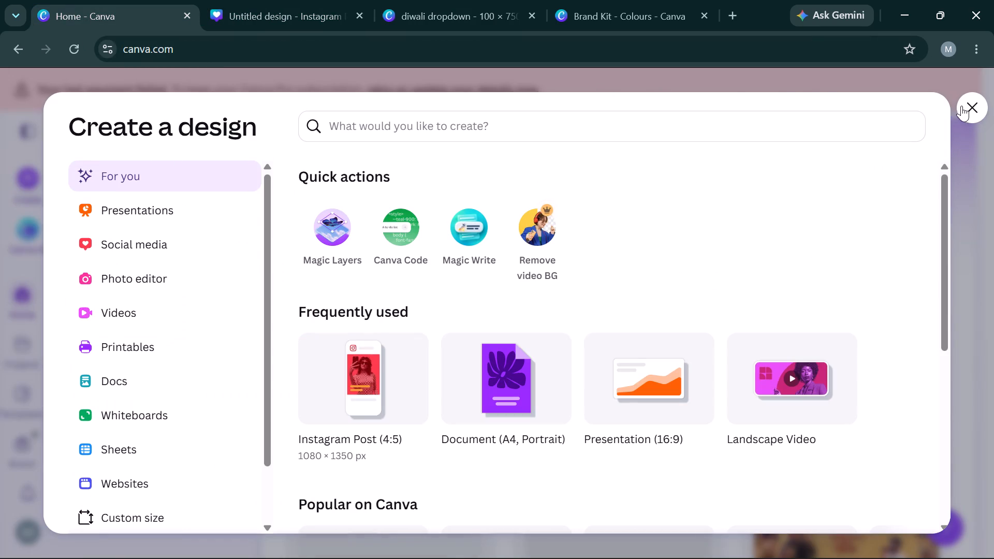
{"action": "left_click", "coordinate": [966, 106]}
{"action": "scroll", "coordinate": [874, 268], "scroll_direction": "down", "scroll_amount": 4}
{"action": "scroll", "coordinate": [874, 268], "scroll_direction": "right", "scroll_amount": 1}
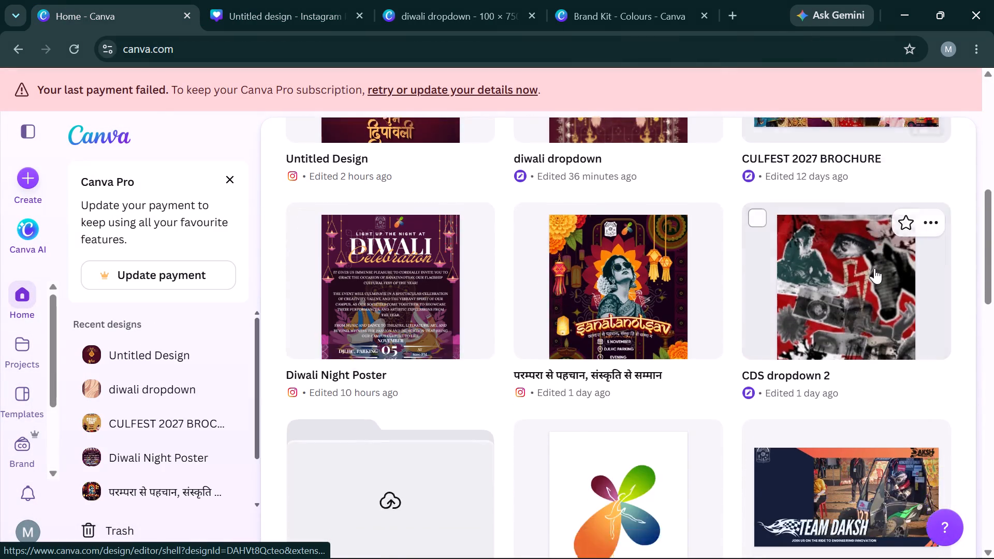
{"action": "scroll", "coordinate": [874, 268], "scroll_direction": "right", "scroll_amount": 1}
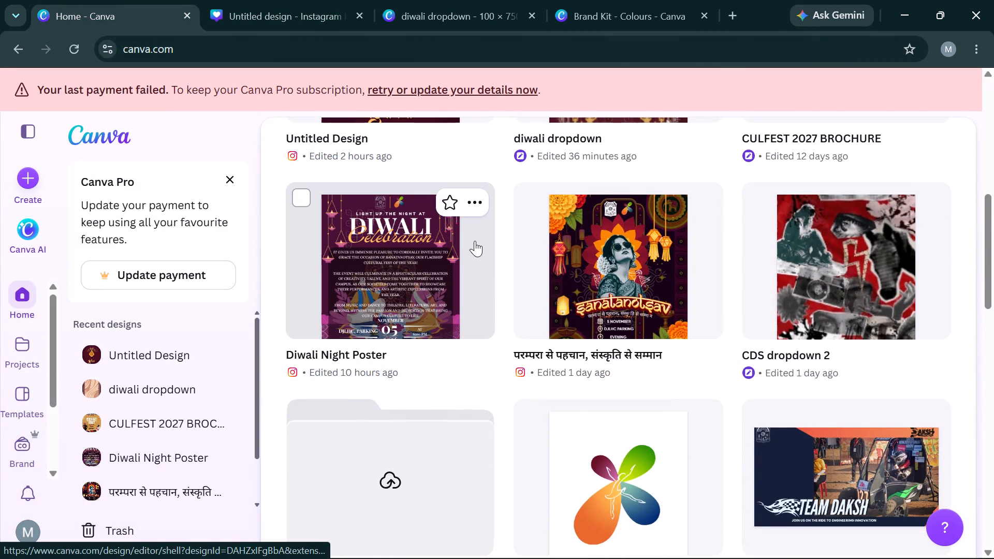
{"action": "left_click", "coordinate": [474, 201]}
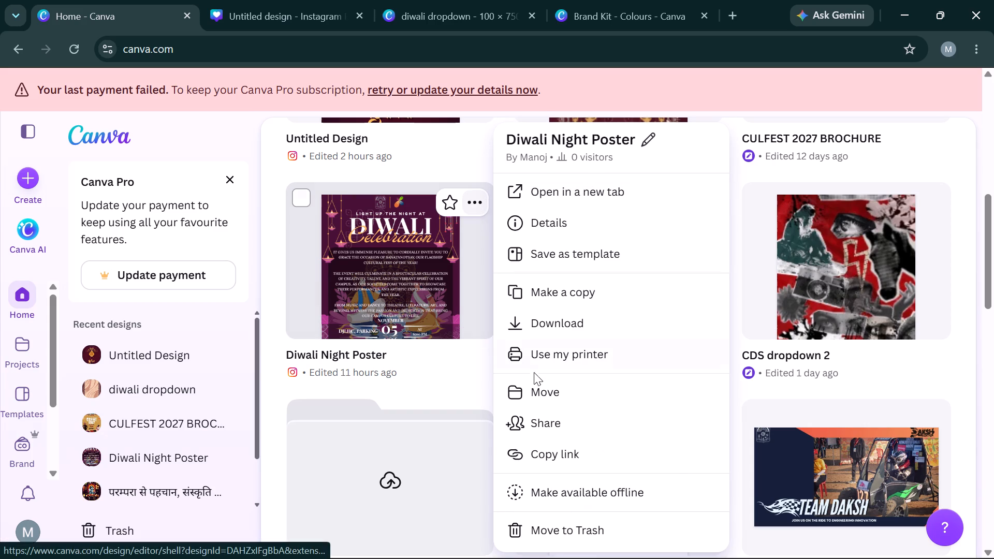
{"action": "left_click", "coordinate": [456, 350]}
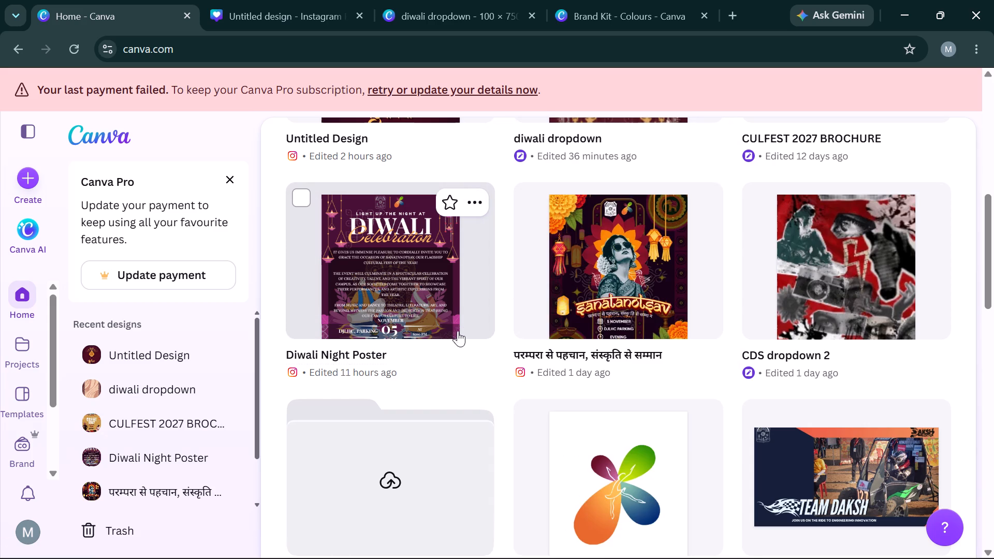
{"action": "left_click", "coordinate": [459, 327]}
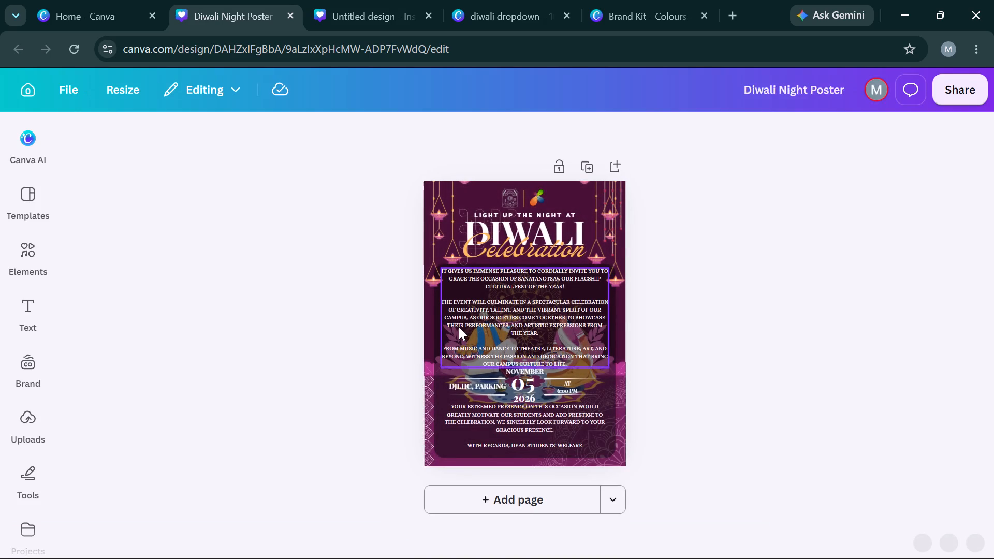
Share the Diwali Night Poster with anyone with the link at the Can edit level and copy its link.
{"action": "left_click", "coordinate": [975, 84]}
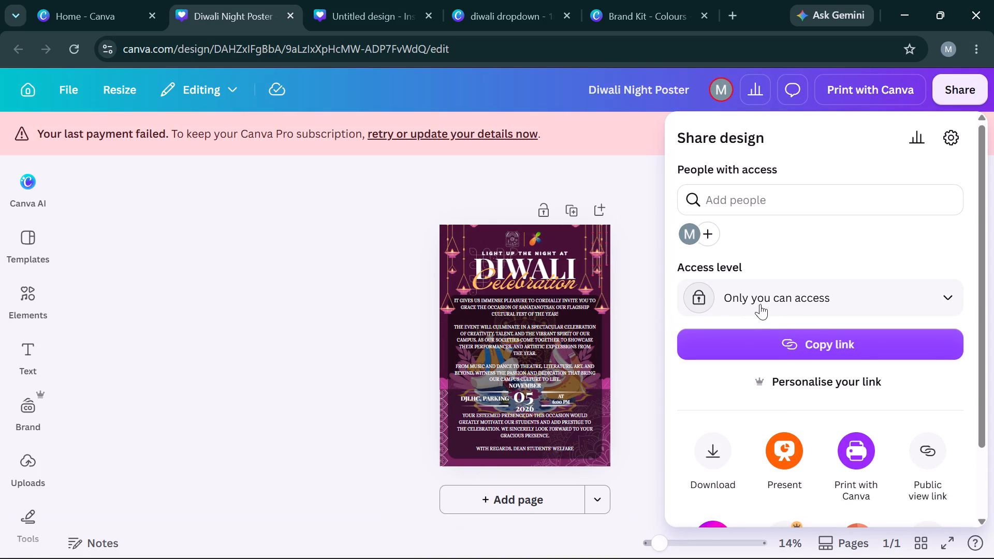
{"action": "left_click", "coordinate": [799, 304]}
{"action": "left_click", "coordinate": [802, 391]}
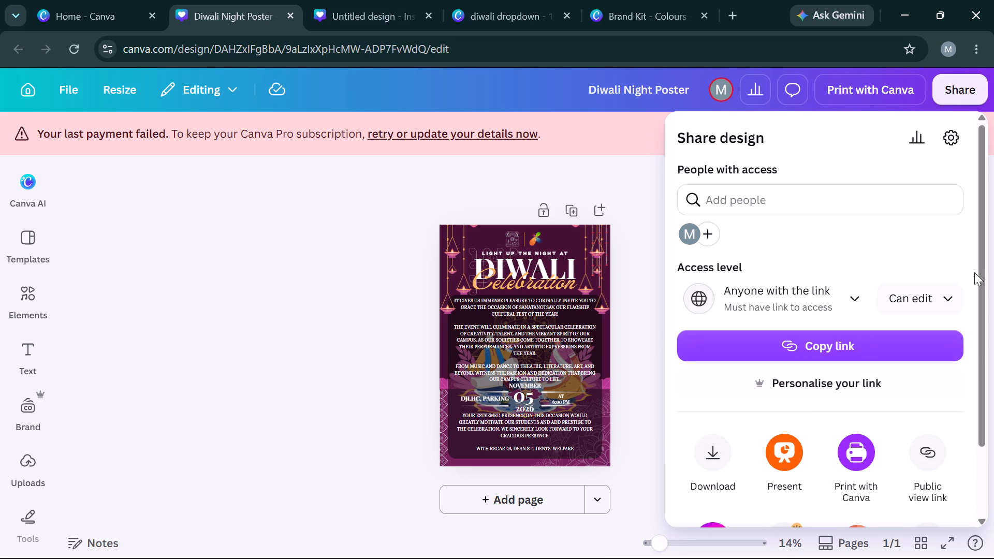
{"action": "left_click", "coordinate": [951, 296]}
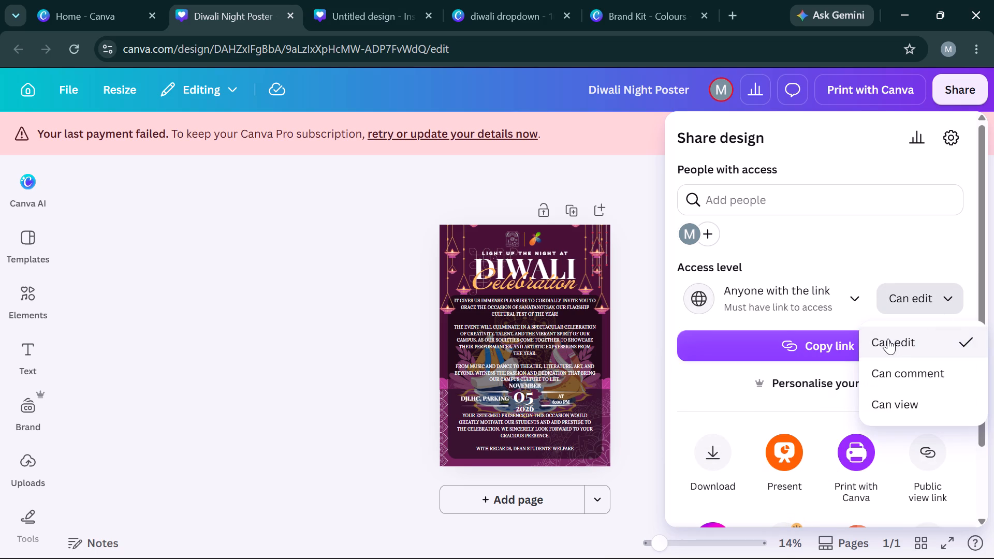
{"action": "left_click", "coordinate": [888, 339]}
{"action": "left_click", "coordinate": [828, 342]}
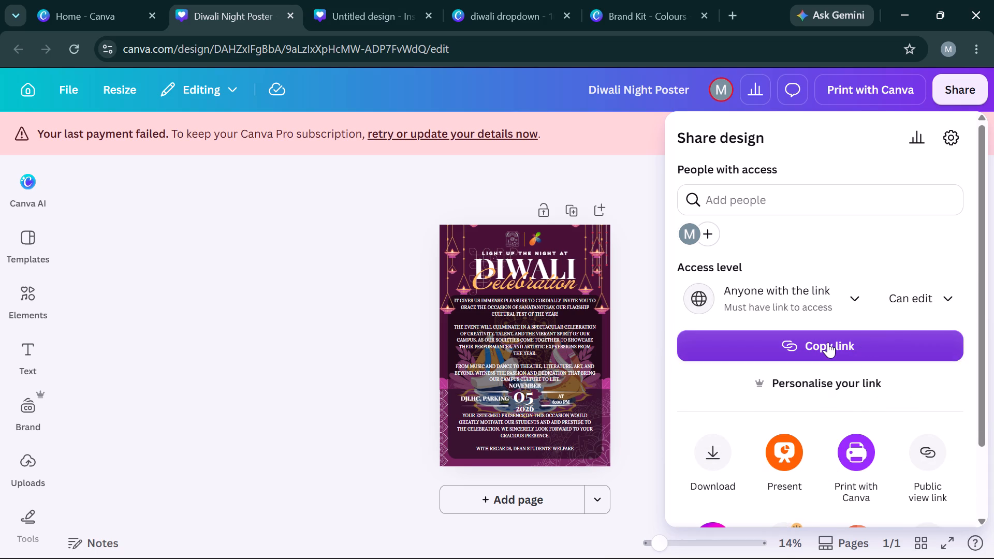
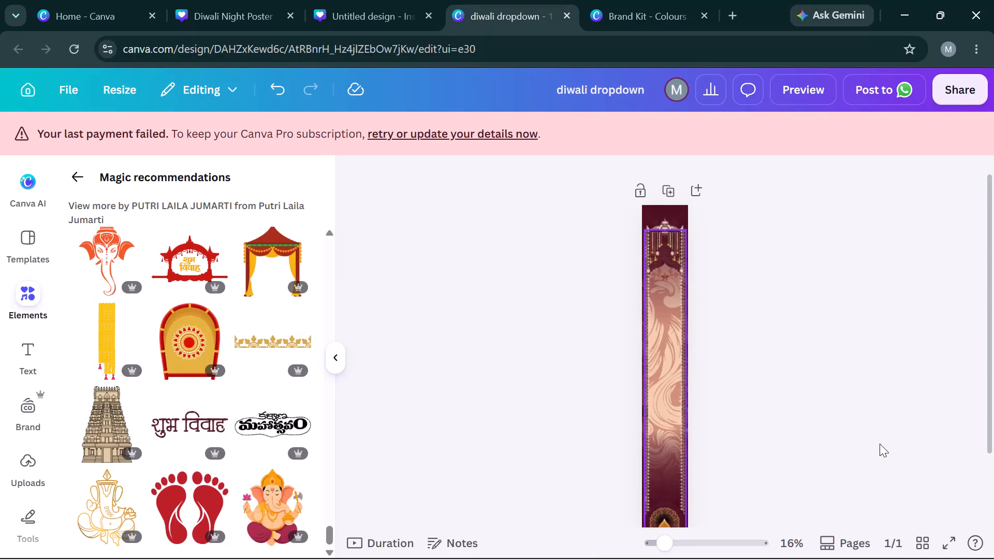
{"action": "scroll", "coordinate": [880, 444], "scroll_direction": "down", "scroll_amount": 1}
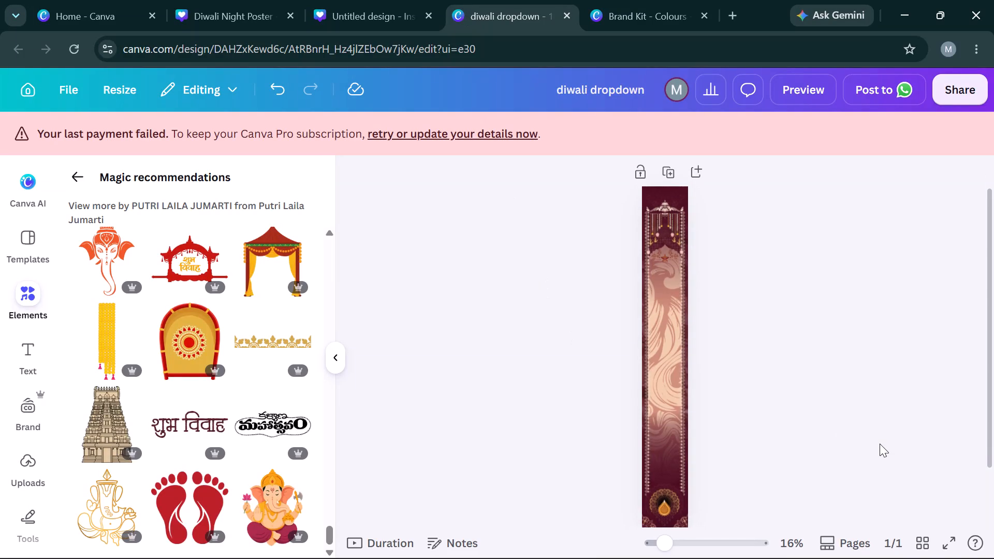
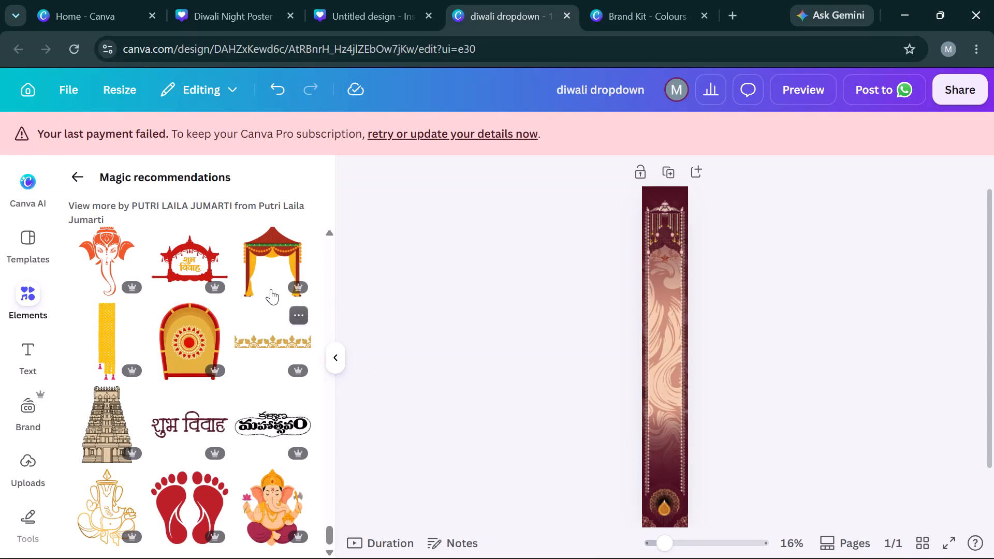
Return from the magic recommendations to the recommended elements and capture a screenshot of the whole diwali dropdown banner on the canvas.
{"action": "left_click", "coordinate": [75, 177]}
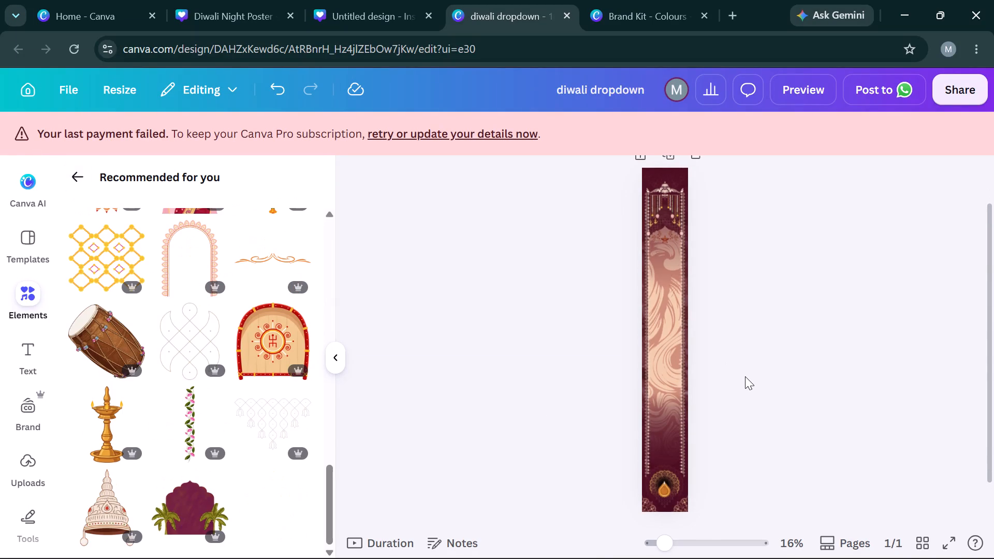
{"action": "key", "text": "shift+super+s"}
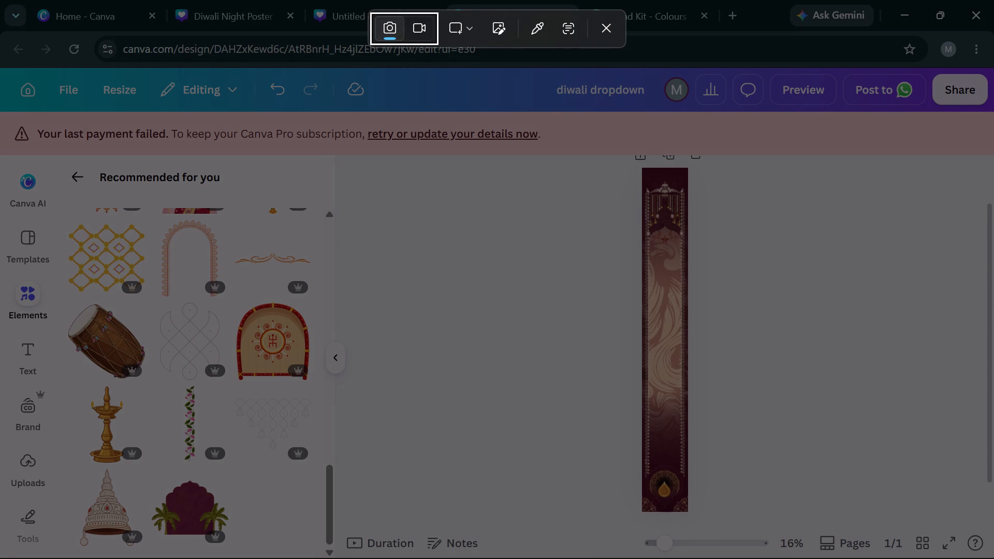
{"action": "left_click_drag", "start_coordinate": [577, 158], "coordinate": [729, 522]}
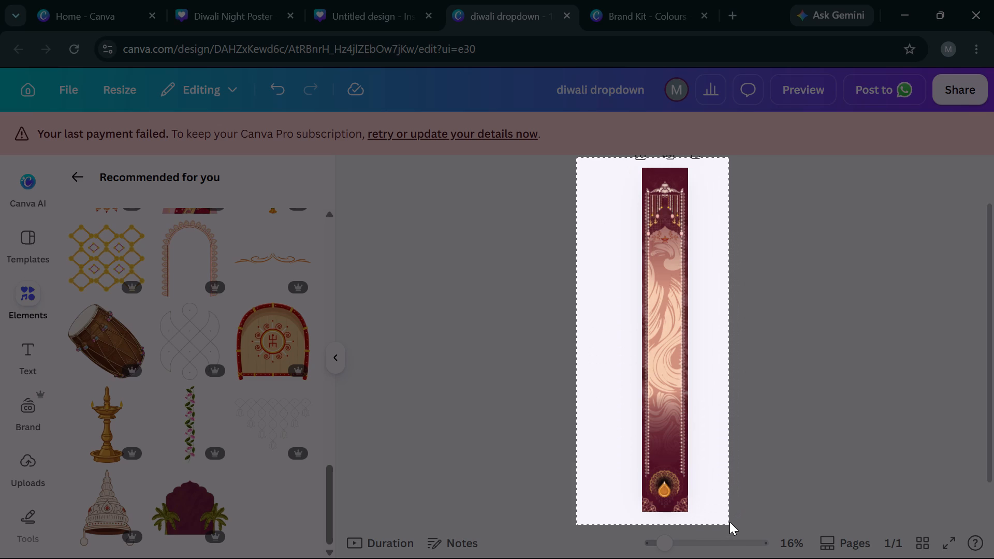
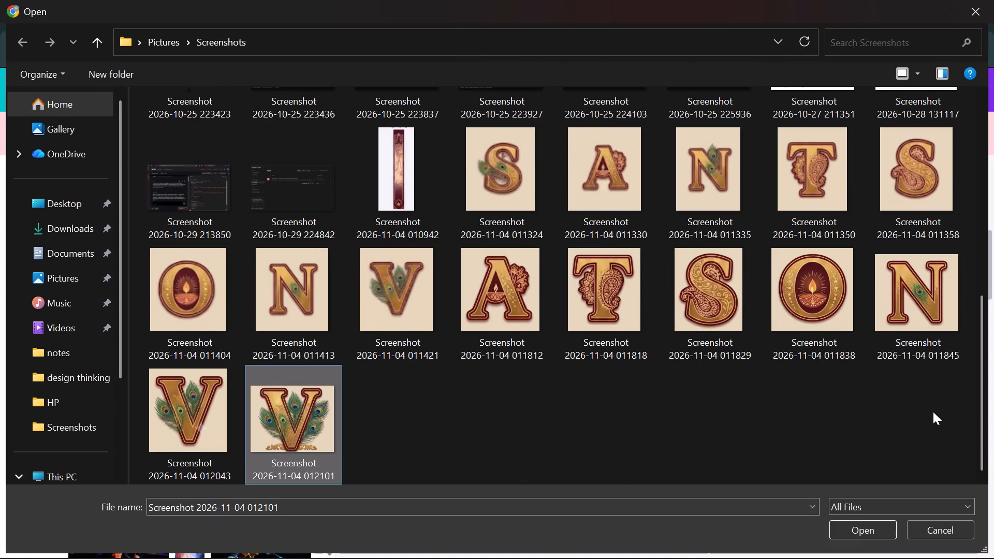
{"action": "left_click_drag", "start_coordinate": [933, 411], "coordinate": [501, 317], "text": "ctrl"}
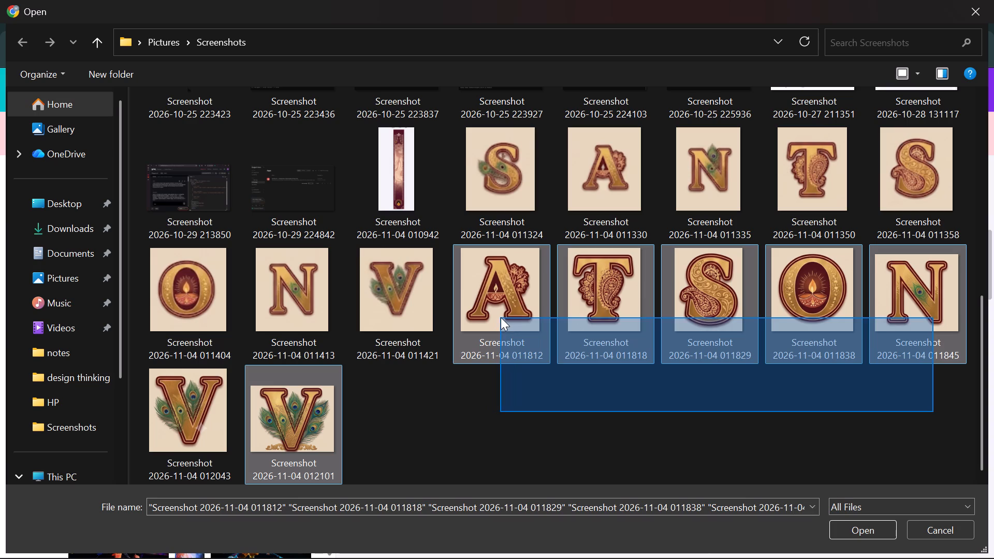
{"action": "left_click_drag", "start_coordinate": [501, 317], "coordinate": [501, 317], "text": "ctrl"}
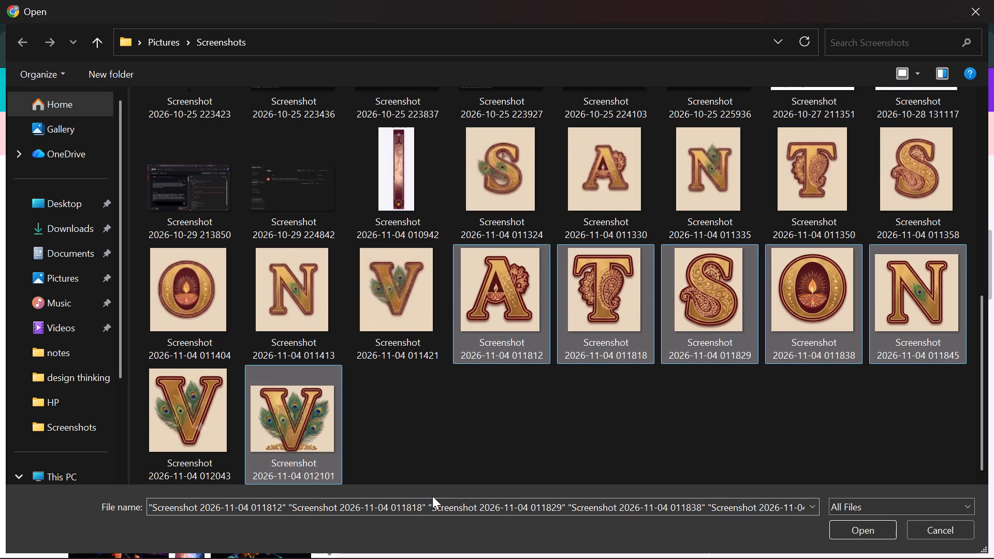
{"action": "key", "text": "Return"}
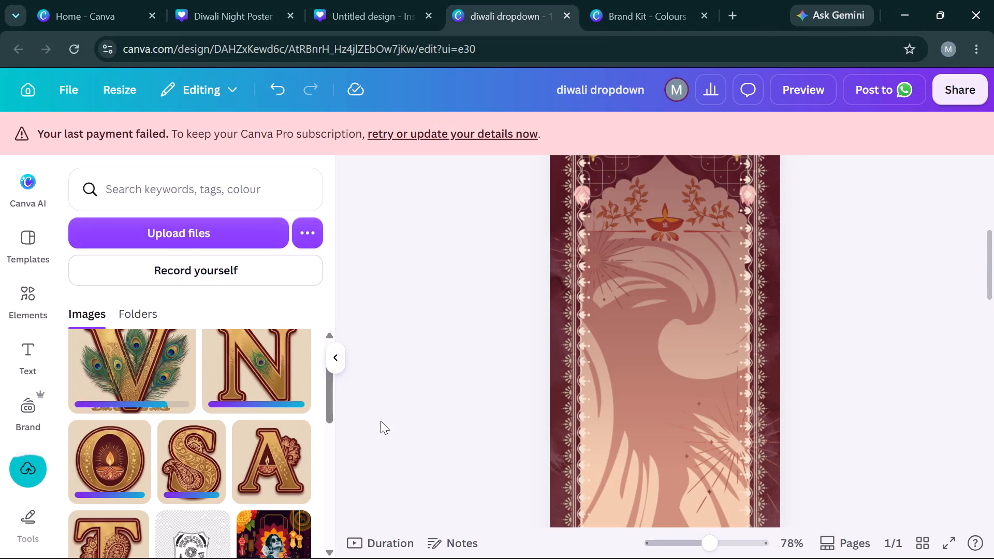
Add the new S image to the banner and remove its background.
{"action": "left_click", "coordinate": [188, 467]}
{"action": "left_click", "coordinate": [513, 183]}
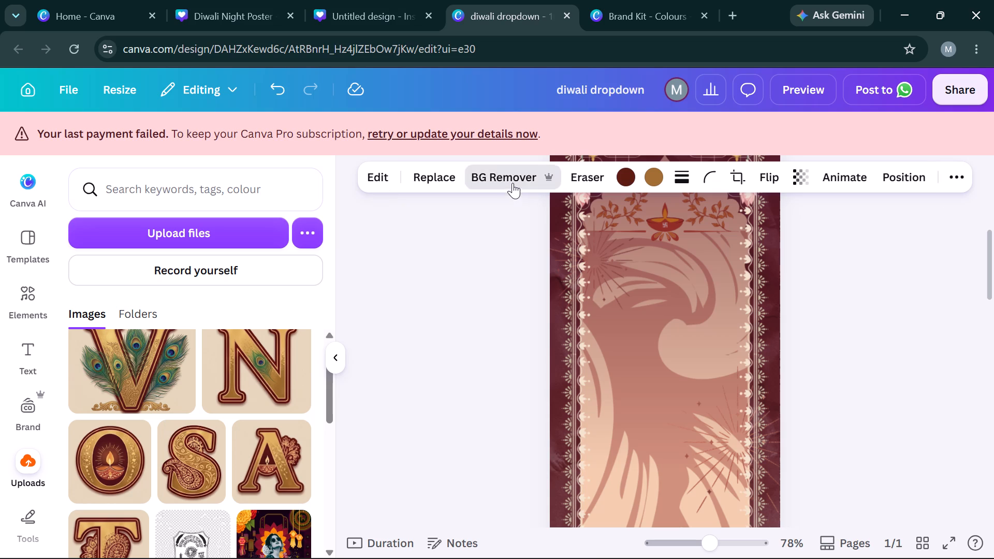
Move the new S up the banner, clear of the old T image.
{"action": "key", "text": "Up"}
{"action": "key", "text": "Up"}
{"action": "key", "text": "Up"}
{"action": "key", "text": "Up"}
{"action": "key", "text": "Up"}
{"action": "key", "text": "Up"}
{"action": "key", "text": "Up"}
{"action": "key", "text": "Up"}
{"action": "key", "text": "Up"}
{"action": "key", "text": "Up"}
{"action": "key", "text": "Up"}
{"action": "key", "text": "Up"}
{"action": "key", "text": "Up"}
{"action": "key", "text": "Up"}
{"action": "key", "text": "Up"}
{"action": "key", "text": "Up"}
{"action": "key", "text": "Up"}
{"action": "key", "text": "Up"}
{"action": "key", "text": "Up"}
{"action": "key", "text": "Up"}
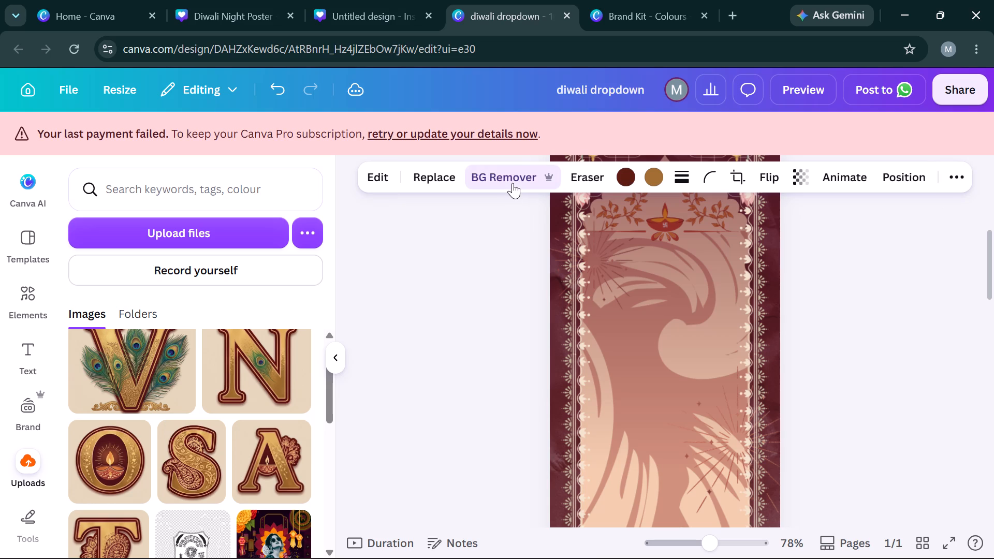
{"action": "scroll", "coordinate": [502, 391], "scroll_direction": "down", "scroll_amount": 4}
{"action": "scroll", "coordinate": [502, 391], "scroll_direction": "up", "scroll_amount": 2}
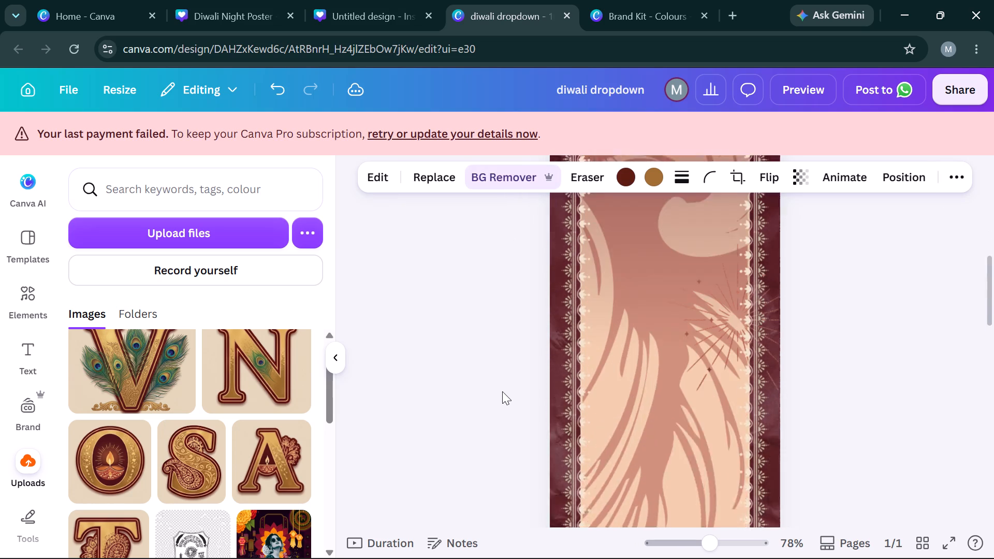
{"action": "key", "text": "Up"}
{"action": "key", "text": "Up"}
{"action": "key", "text": "Up"}
{"action": "key", "text": "Up"}
{"action": "key", "text": "Up"}
{"action": "key", "text": "Up"}
{"action": "key", "text": "Up"}
{"action": "key", "text": "Up"}
{"action": "key", "text": "Up"}
{"action": "key", "text": "Up"}
{"action": "key", "text": "Up"}
{"action": "key", "text": "Up"}
{"action": "key", "text": "Up"}
{"action": "key", "text": "Up"}
{"action": "key", "text": "Up"}
{"action": "key", "text": "Up"}
{"action": "key", "text": "Up"}
{"action": "key", "text": "Up"}
{"action": "key", "text": "Up"}
{"action": "key", "text": "Up"}
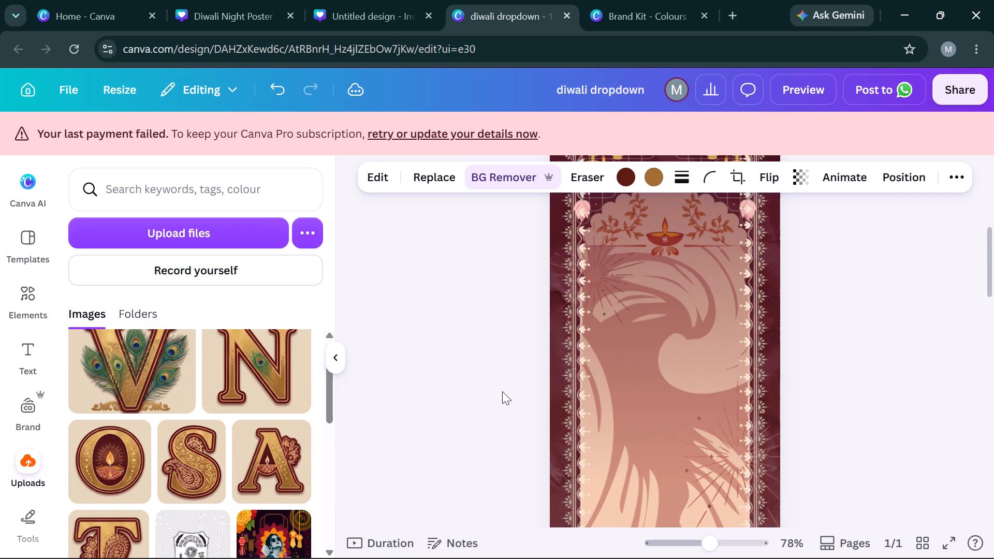
{"action": "scroll", "coordinate": [502, 391], "scroll_direction": "down", "scroll_amount": 3}
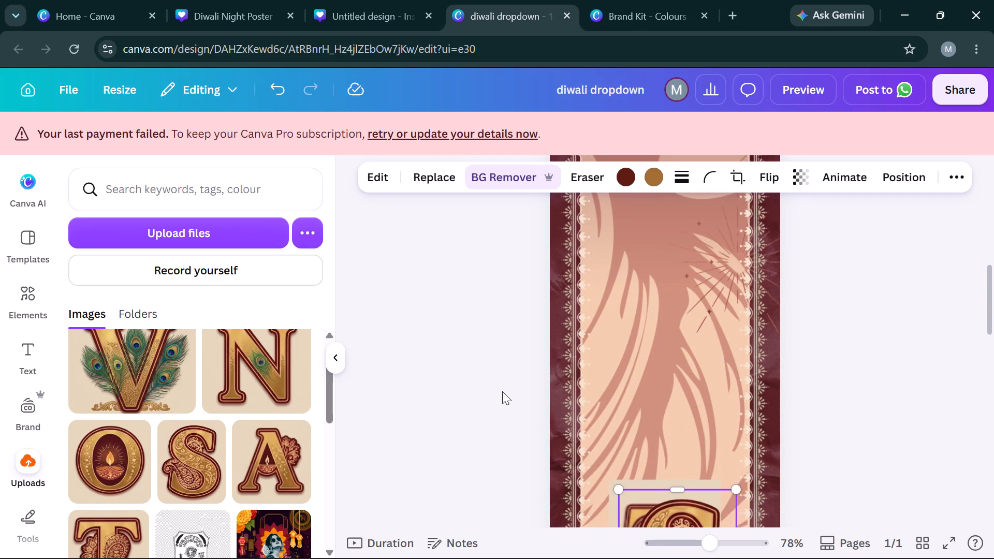
{"action": "left_click", "coordinate": [657, 499]}
{"action": "key", "text": "Up"}
{"action": "key", "text": "Up"}
{"action": "key", "text": "Up"}
{"action": "key", "text": "Up"}
{"action": "key", "text": "Up"}
{"action": "key", "text": "Up"}
{"action": "key", "text": "Up"}
{"action": "key", "text": "Up"}
{"action": "key", "text": "Up"}
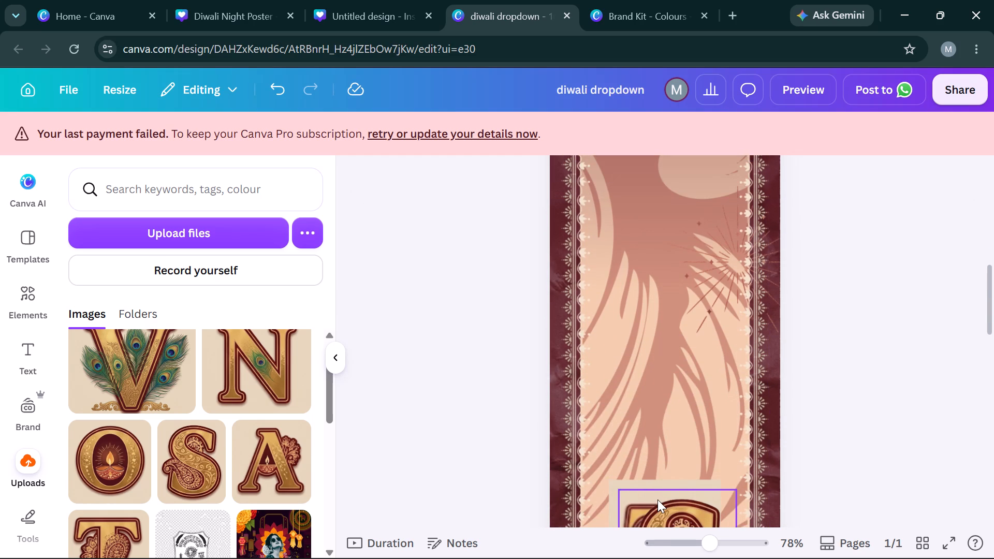
{"action": "left_click_drag", "start_coordinate": [657, 499], "coordinate": [670, 271]}
Delete the old T image with the beige background from the banner.
{"action": "scroll", "coordinate": [670, 271], "scroll_direction": "down", "scroll_amount": 1}
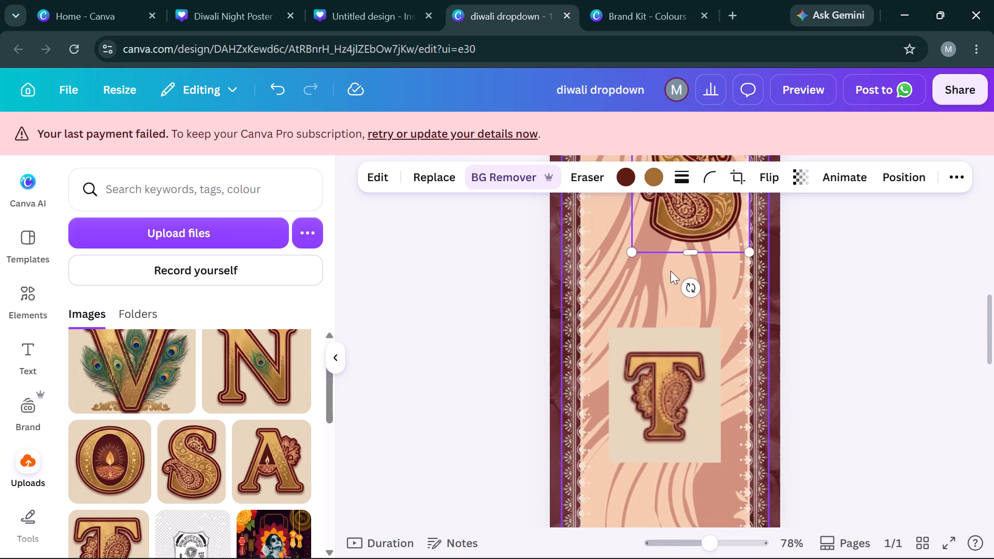
{"action": "left_click", "coordinate": [656, 422]}
{"action": "key", "text": "Delete"}
Move the S up the banner to just below the diya ornament and shift it slightly left toward the centre.
{"action": "scroll", "coordinate": [656, 422], "scroll_direction": "up", "scroll_amount": 3}
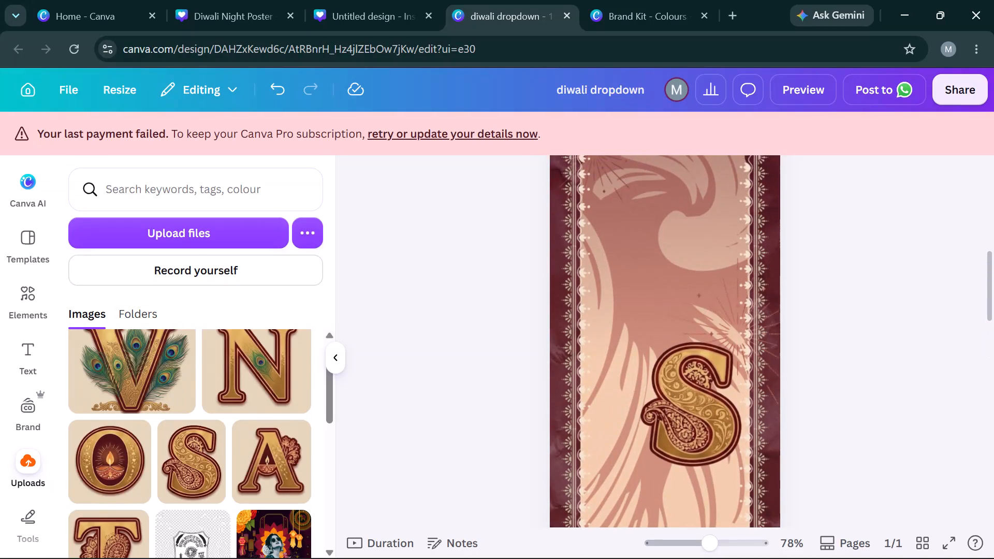
{"action": "left_click_drag", "start_coordinate": [711, 398], "coordinate": [694, 246]}
{"action": "scroll", "coordinate": [694, 246], "scroll_direction": "up", "scroll_amount": 2}
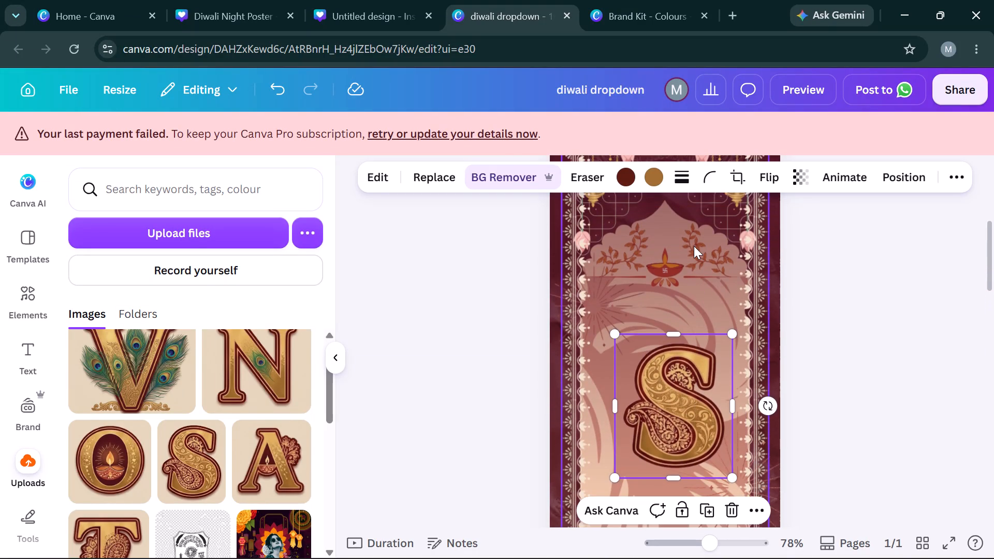
{"action": "key", "text": "Up"}
{"action": "key", "text": "Up"}
{"action": "key", "text": "Up"}
{"action": "key", "text": "Up"}
{"action": "key", "text": "Up"}
{"action": "key", "text": "Up"}
{"action": "key", "text": "Up"}
{"action": "key", "text": "Up"}
{"action": "key", "text": "Up"}
{"action": "key", "text": "Up"}
{"action": "key", "text": "Up"}
{"action": "key", "text": "Up"}
{"action": "key", "text": "Up"}
{"action": "key", "text": "Up"}
{"action": "key", "text": "Up"}
{"action": "key", "text": "Up"}
{"action": "key", "text": "Up"}
{"action": "key", "text": "Up"}
{"action": "key", "text": "Up"}
{"action": "key", "text": "Left"}
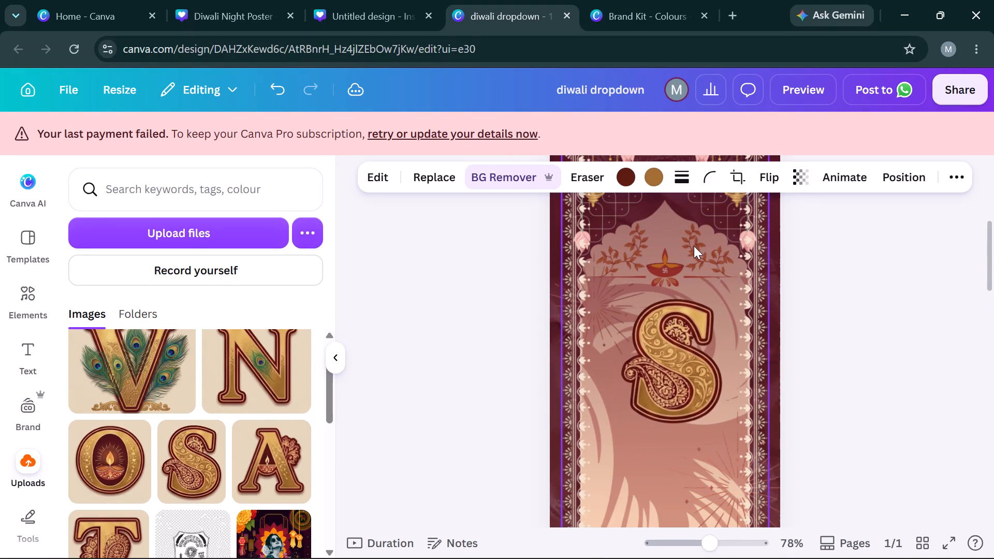
{"action": "key", "text": "Left"}
{"action": "key", "text": "Left"}
{"action": "key", "text": "Left"}
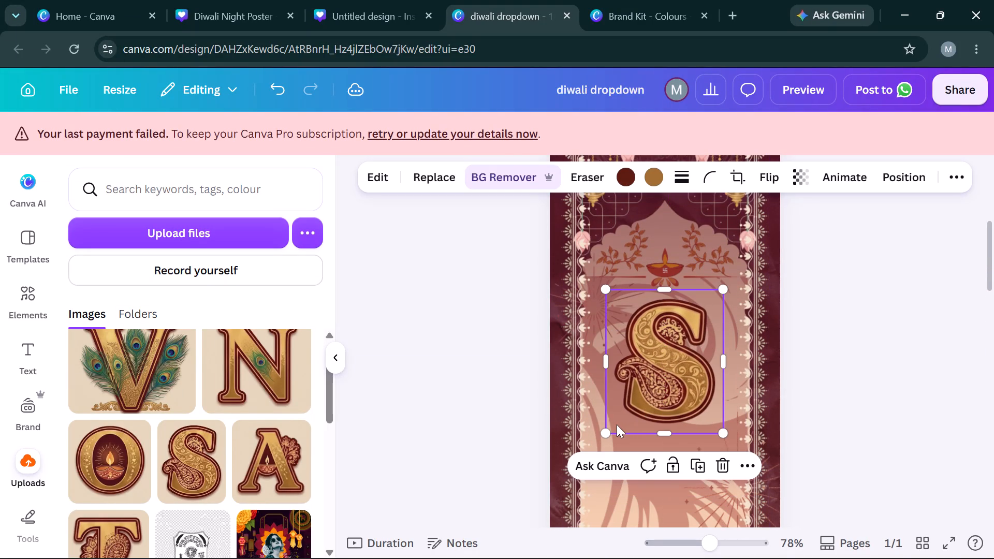
Shrink the S to about two-thirds of its size and centre it horizontally below the diya ornament.
{"action": "left_click_drag", "start_coordinate": [603, 434], "coordinate": [650, 388]}
{"action": "key", "text": "Left"}
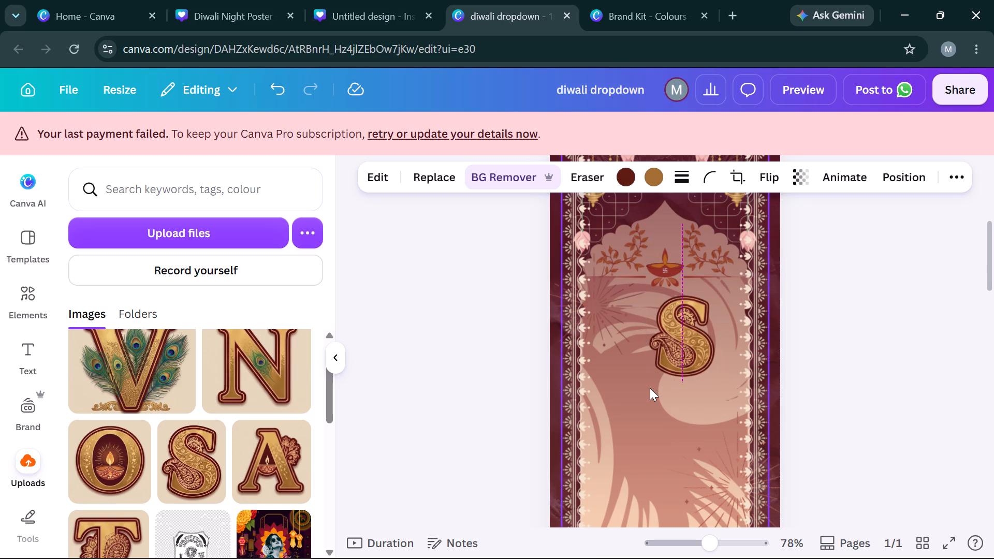
{"action": "key", "text": "Left"}
{"action": "key", "text": "Left"}
{"action": "key", "text": "Left"}
{"action": "key", "text": "Left"}
{"action": "key", "text": "Left"}
{"action": "key", "text": "Left"}
{"action": "key", "text": "Left"}
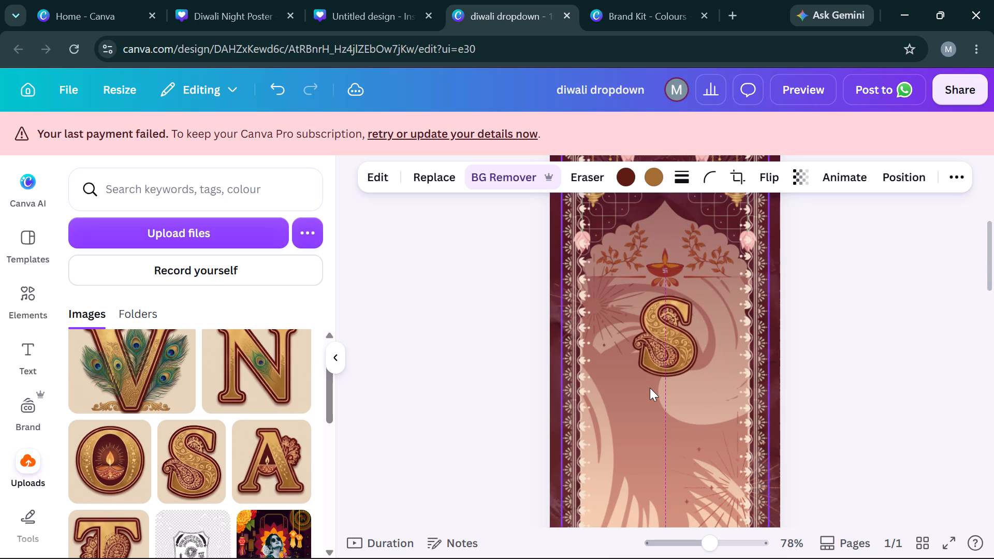
{"action": "key", "text": "Left"}
{"action": "scroll", "coordinate": [650, 388], "scroll_direction": "down", "scroll_amount": 3}
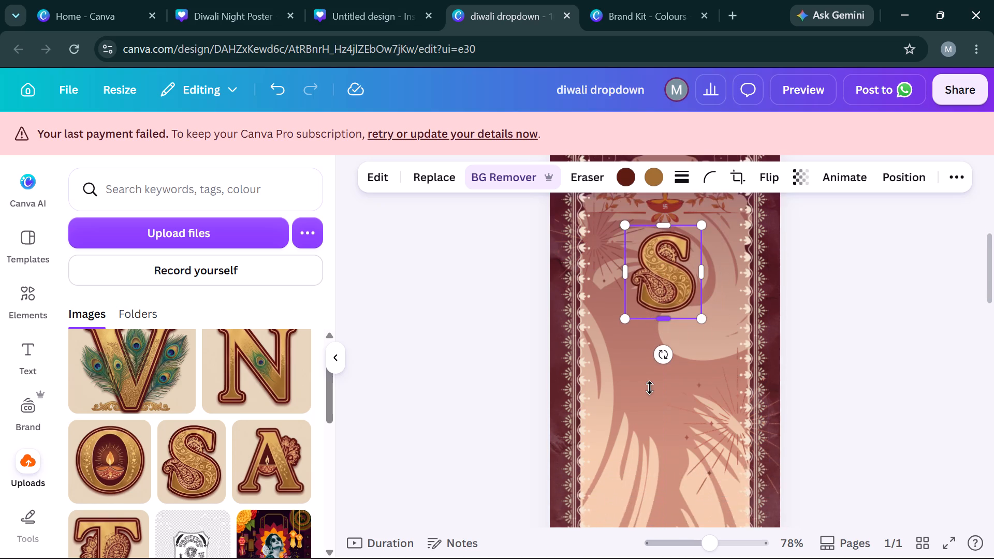
Nudge the S slightly up toward the diya ornament.
{"action": "scroll", "coordinate": [650, 388], "scroll_direction": "down", "scroll_amount": 3}
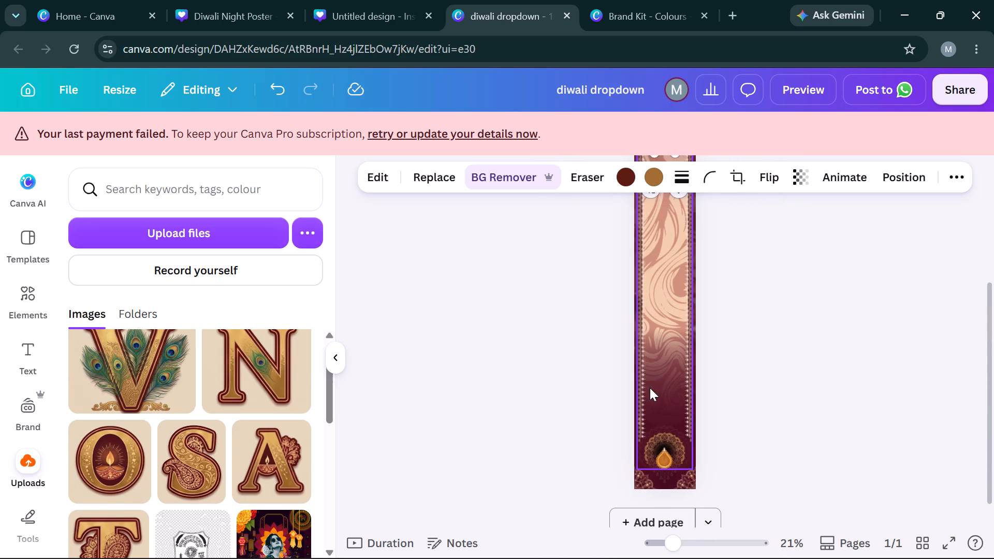
{"action": "scroll", "coordinate": [819, 312], "scroll_direction": "up", "scroll_amount": 1}
{"action": "left_click", "coordinate": [819, 312]}
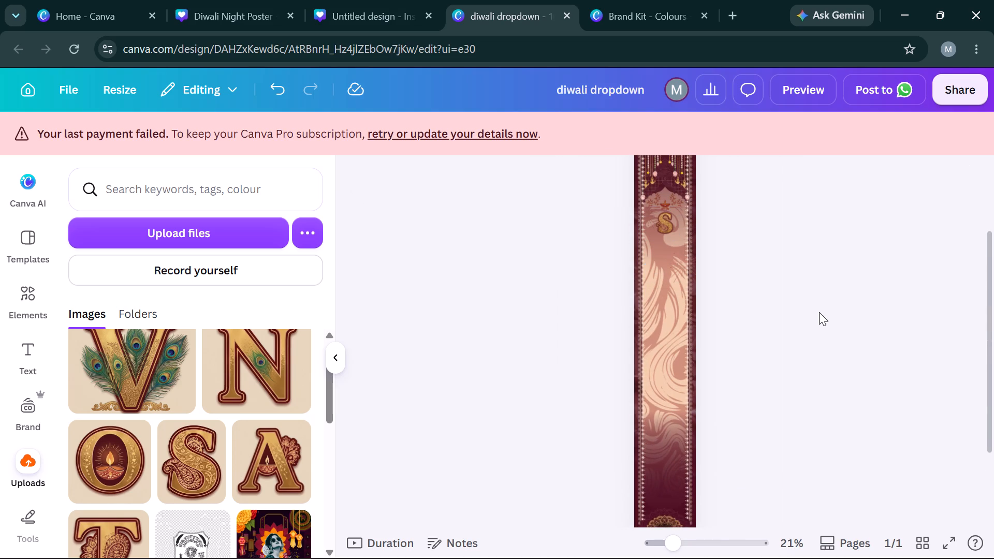
{"action": "scroll", "coordinate": [819, 312], "scroll_direction": "up", "scroll_amount": 1}
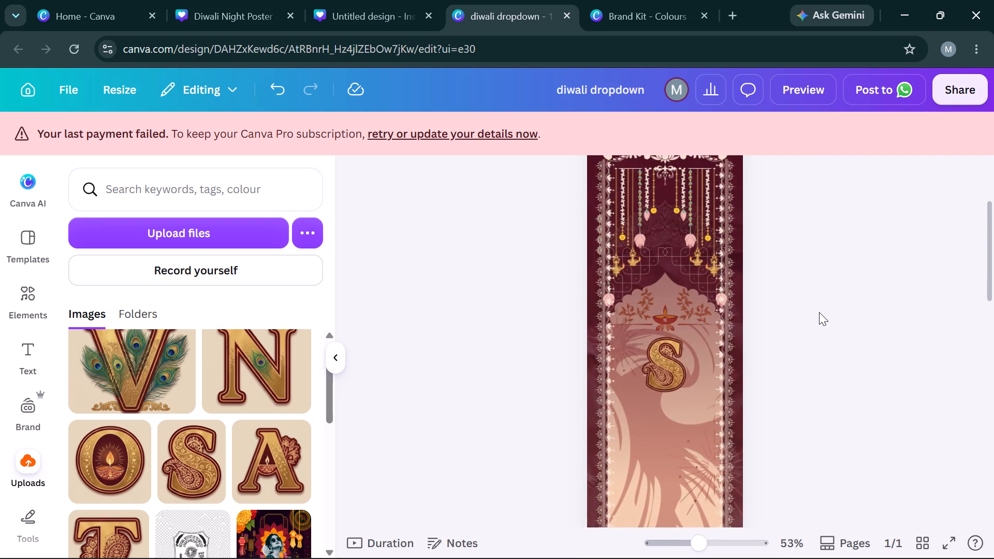
{"action": "left_click", "coordinate": [662, 447]}
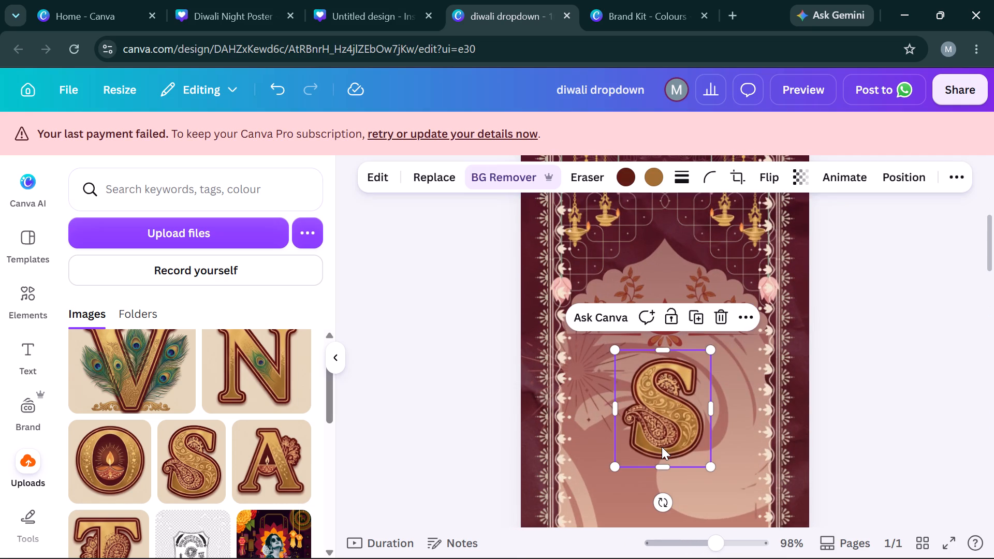
{"action": "key", "text": "Up"}
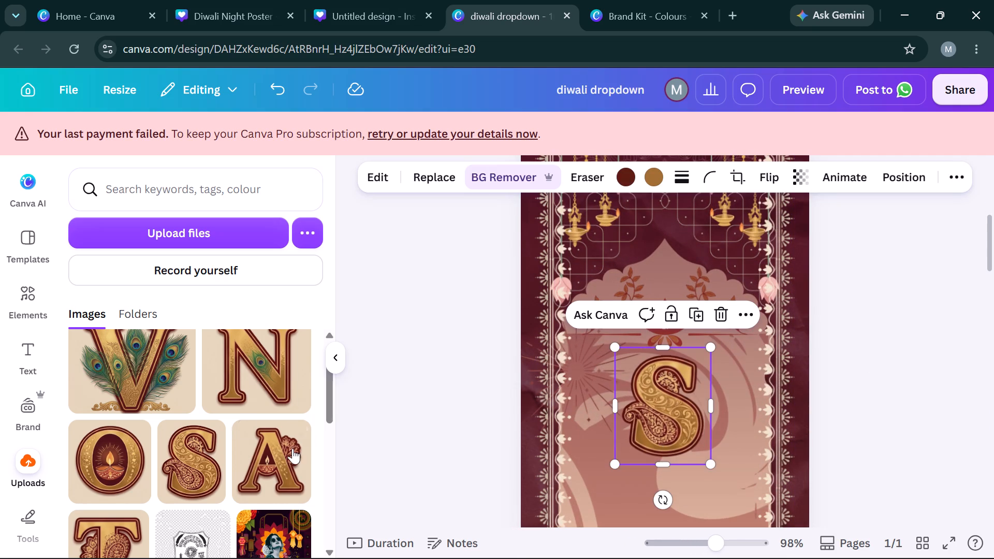
Add the uploaded A image to the banner and move it up to just below the S.
{"action": "left_click", "coordinate": [282, 454]}
{"action": "key", "text": "Up"}
{"action": "key", "text": "Up"}
{"action": "key", "text": "Up"}
{"action": "key", "text": "Up"}
{"action": "key", "text": "Up"}
{"action": "key", "text": "Up"}
{"action": "key", "text": "Up"}
{"action": "key", "text": "Up"}
{"action": "key", "text": "Up"}
{"action": "key", "text": "Up"}
{"action": "key", "text": "Up"}
{"action": "key", "text": "Up"}
{"action": "key", "text": "Up"}
{"action": "key", "text": "Up"}
{"action": "key", "text": "Up"}
{"action": "key", "text": "Up"}
{"action": "key", "text": "Up"}
{"action": "key", "text": "Up"}
{"action": "key", "text": "Up"}
{"action": "key", "text": "Up"}
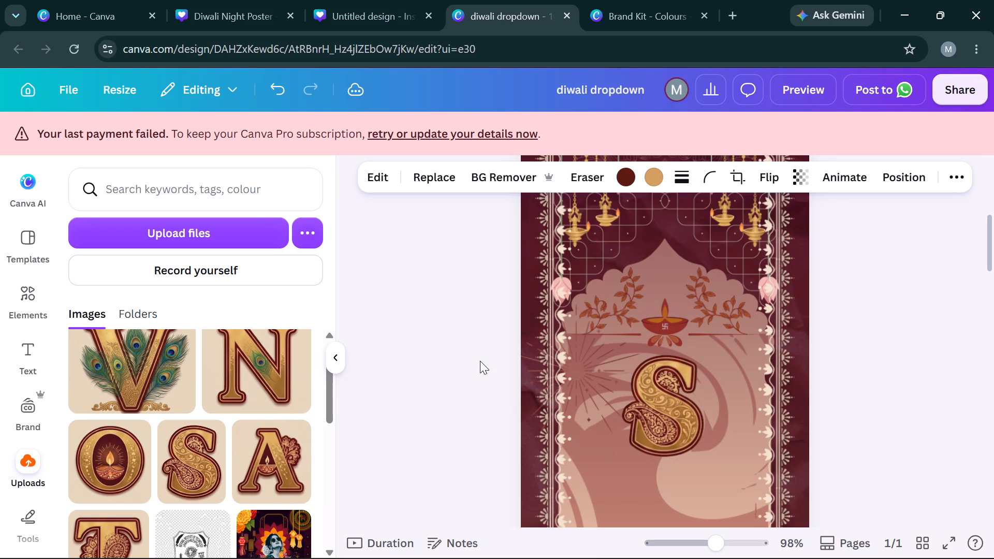
{"action": "scroll", "coordinate": [483, 356], "scroll_direction": "down", "scroll_amount": 4}
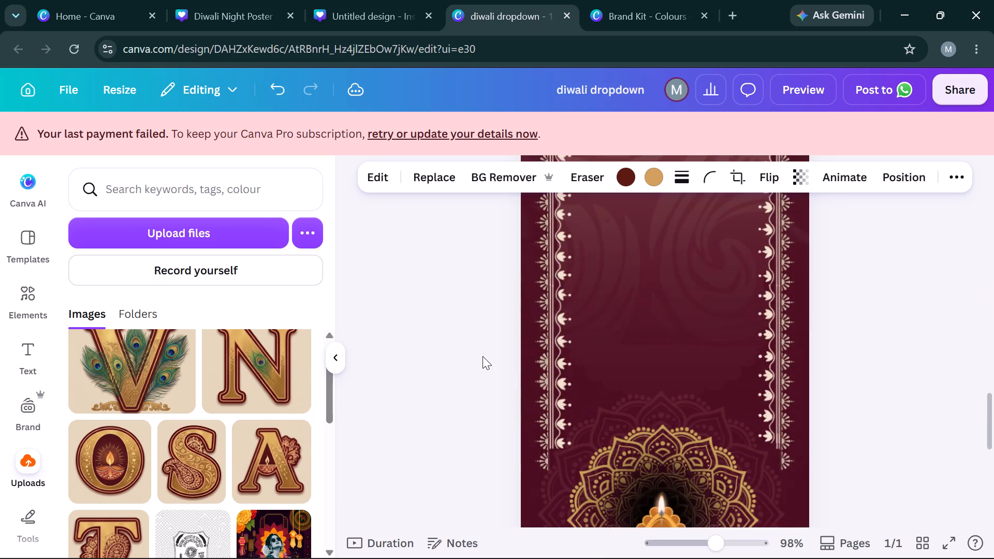
{"action": "scroll", "coordinate": [483, 356], "scroll_direction": "up", "scroll_amount": 9}
{"action": "scroll", "coordinate": [483, 356], "scroll_direction": "down", "scroll_amount": 1}
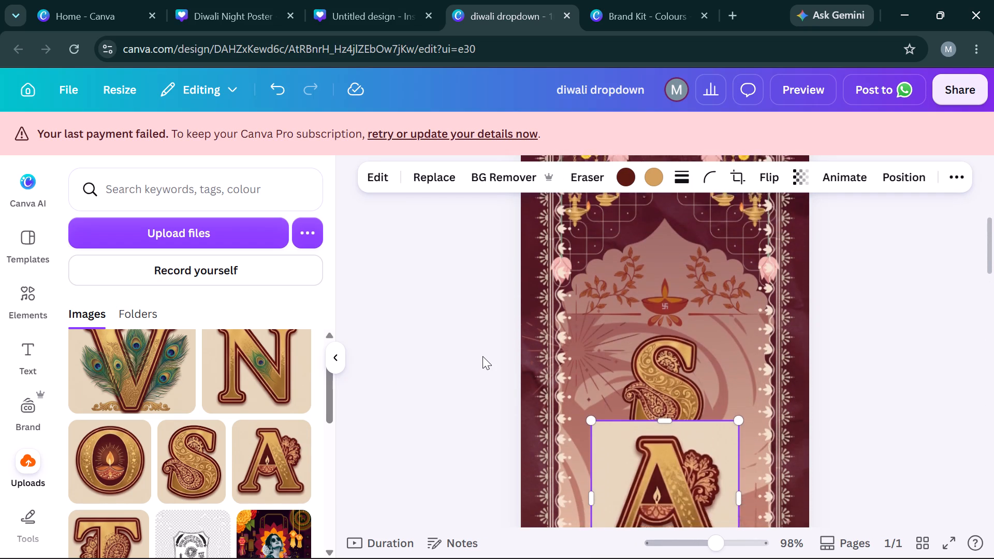
{"action": "scroll", "coordinate": [483, 356], "scroll_direction": "down", "scroll_amount": 1}
{"action": "scroll", "coordinate": [483, 356], "scroll_direction": "up", "scroll_amount": 4}
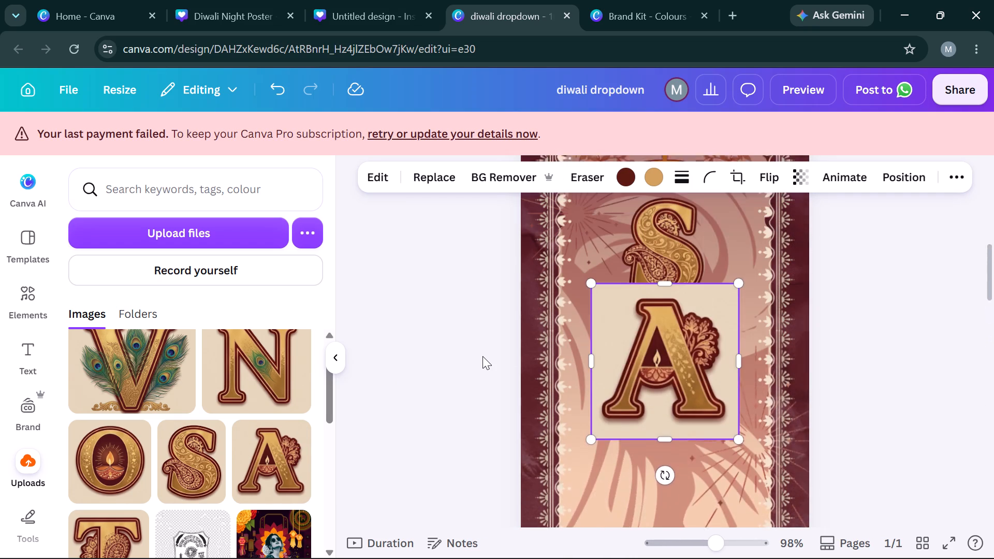
{"action": "scroll", "coordinate": [483, 356], "scroll_direction": "up", "scroll_amount": 3}
{"action": "key", "text": "Down"}
{"action": "key", "text": "Down"}
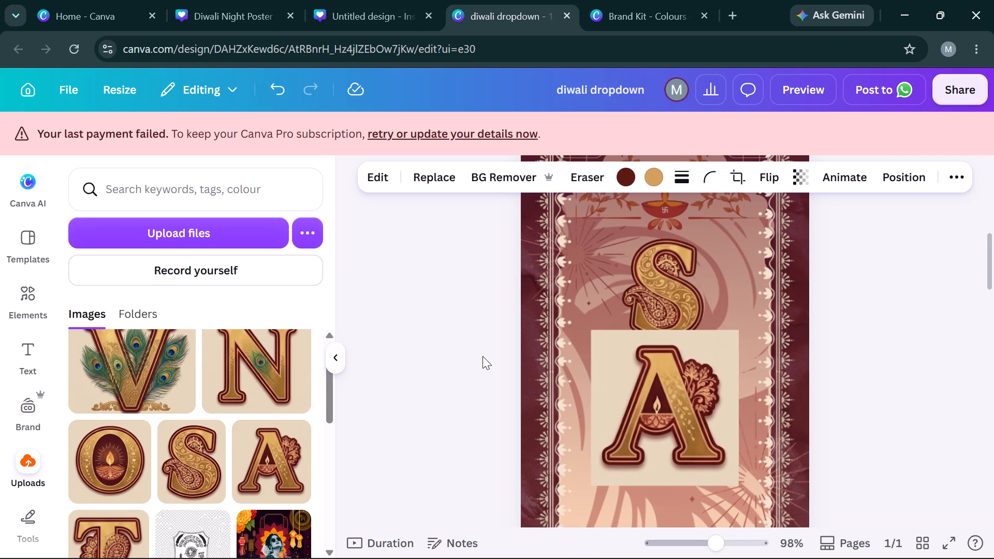
Shrink the A image to about three-quarters of its size and centre it horizontally beneath the S.
{"action": "left_click_drag", "start_coordinate": [594, 486], "coordinate": [635, 455]}
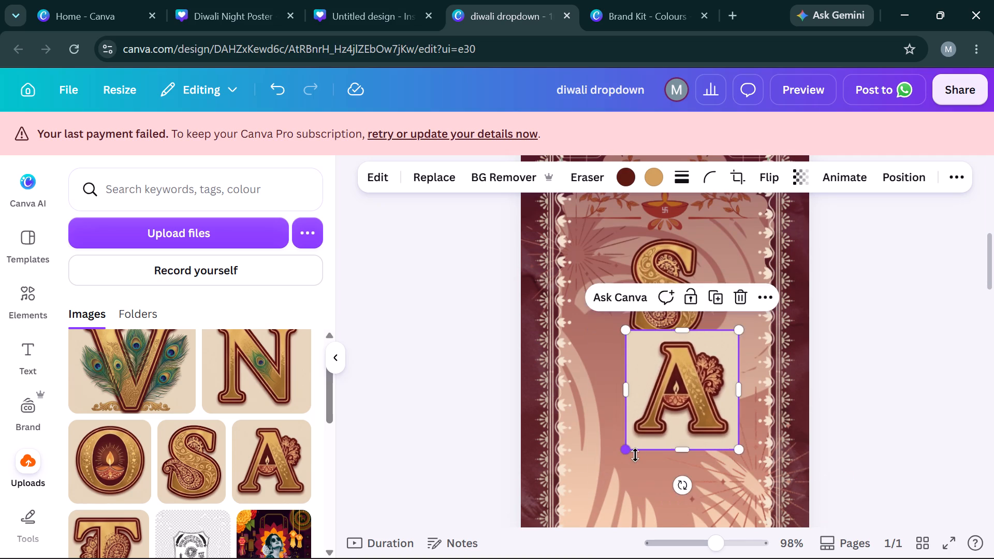
{"action": "key", "text": "Left"}
{"action": "key", "text": "Left"}
{"action": "key", "text": "Left"}
{"action": "key", "text": "Left"}
{"action": "key", "text": "Left"}
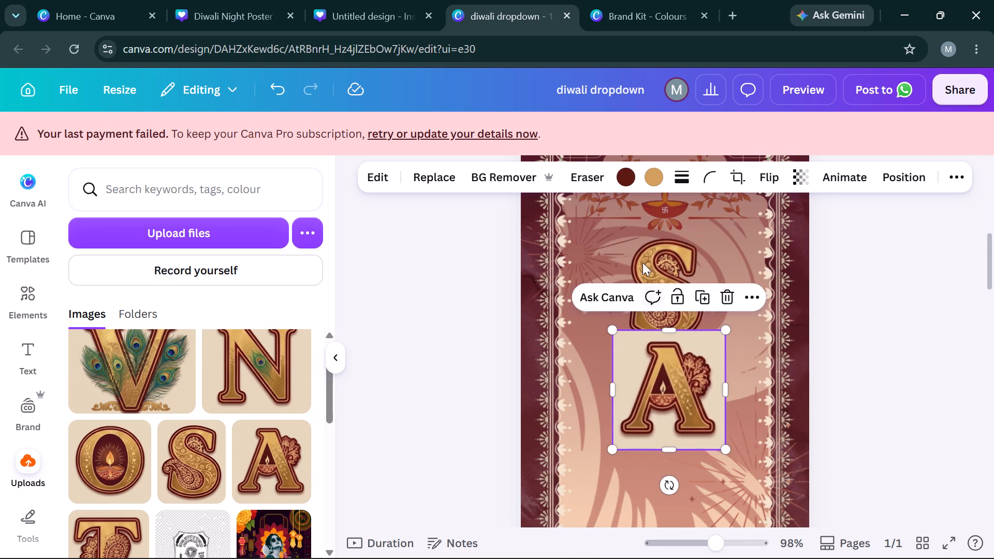
{"action": "key", "text": "Left"}
{"action": "key", "text": "Left"}
{"action": "key", "text": "Right"}
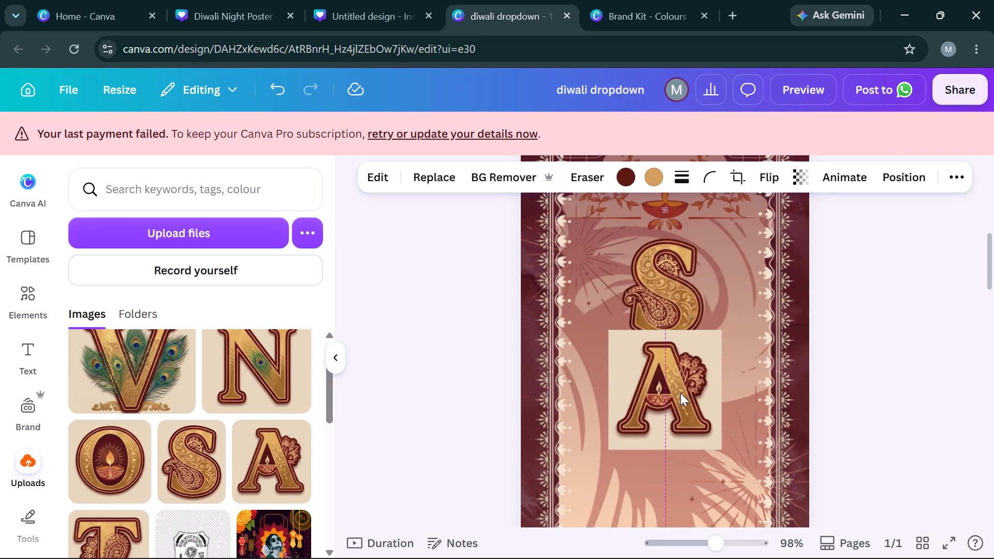
{"action": "key", "text": "Right"}
{"action": "key", "text": "Left"}
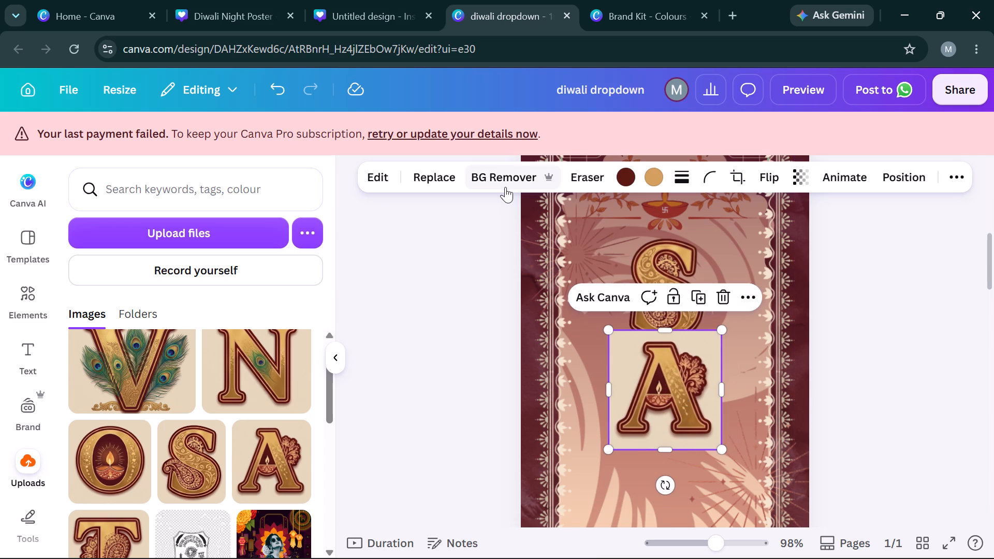
Remove the beige background from the A image.
{"action": "left_click", "coordinate": [505, 187]}
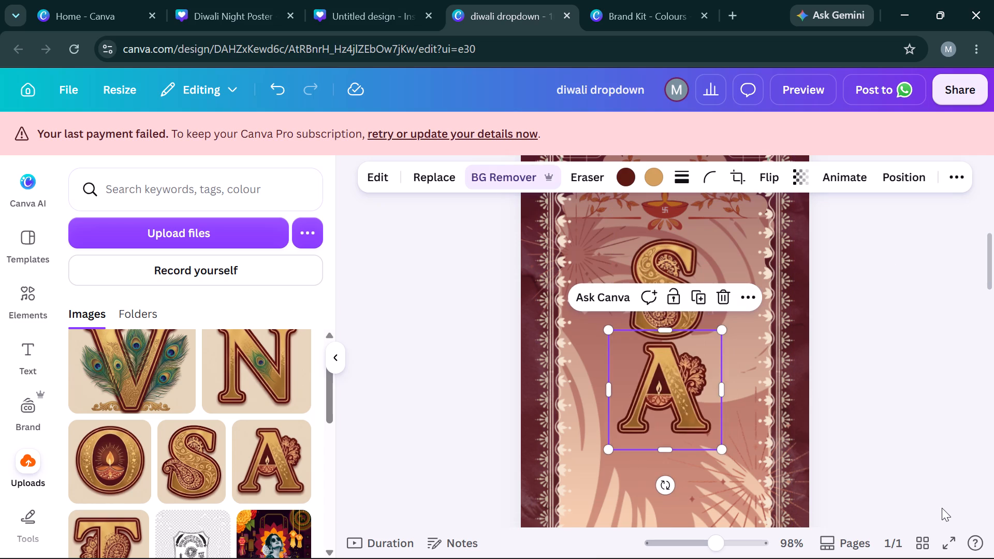
{"action": "left_click", "coordinate": [882, 412]}
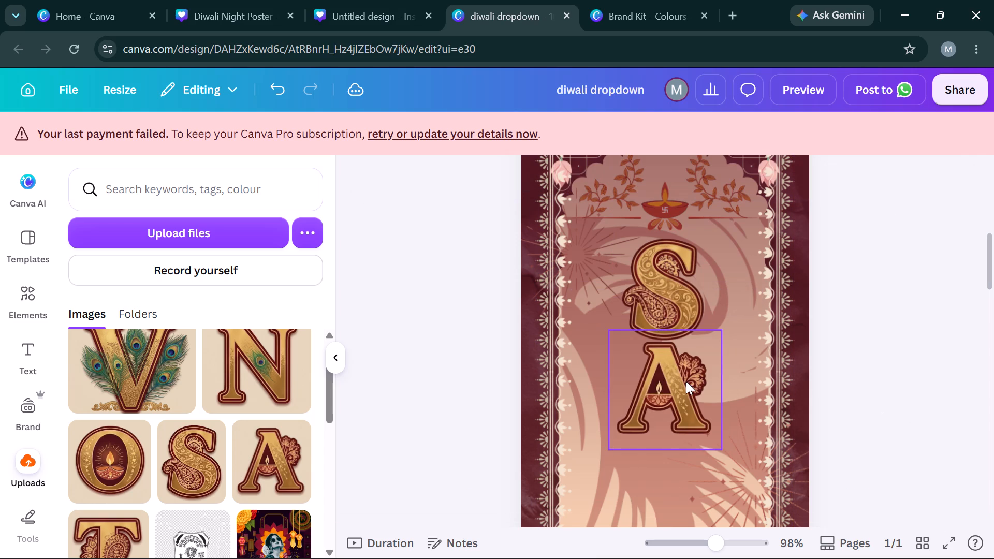
Nudge the A slightly down to leave a small gap below the S.
{"action": "left_click", "coordinate": [686, 381]}
{"action": "key", "text": "Down"}
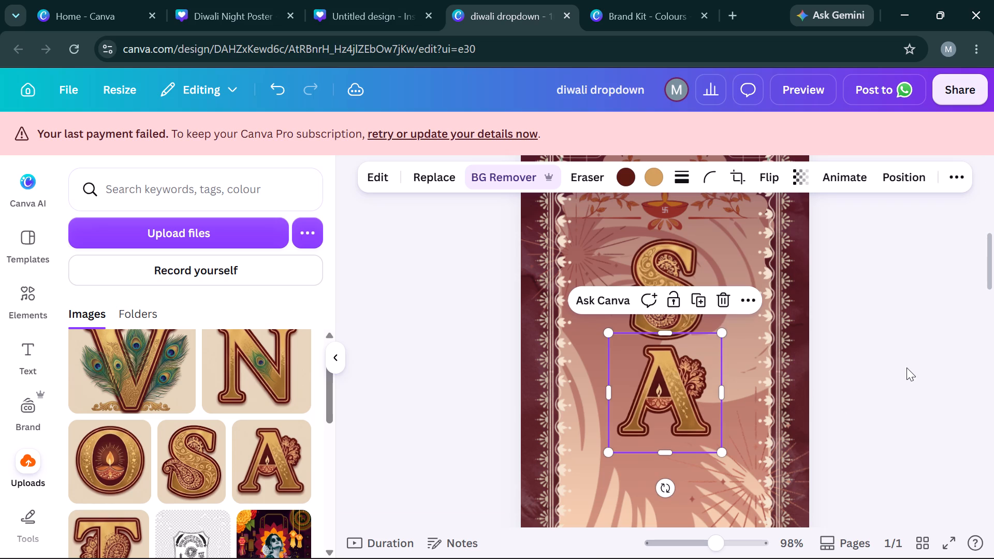
{"action": "left_click", "coordinate": [907, 367]}
Add the uploaded N image to the banner and move it up to just below the A.
{"action": "scroll", "coordinate": [907, 367], "scroll_direction": "down", "scroll_amount": 3}
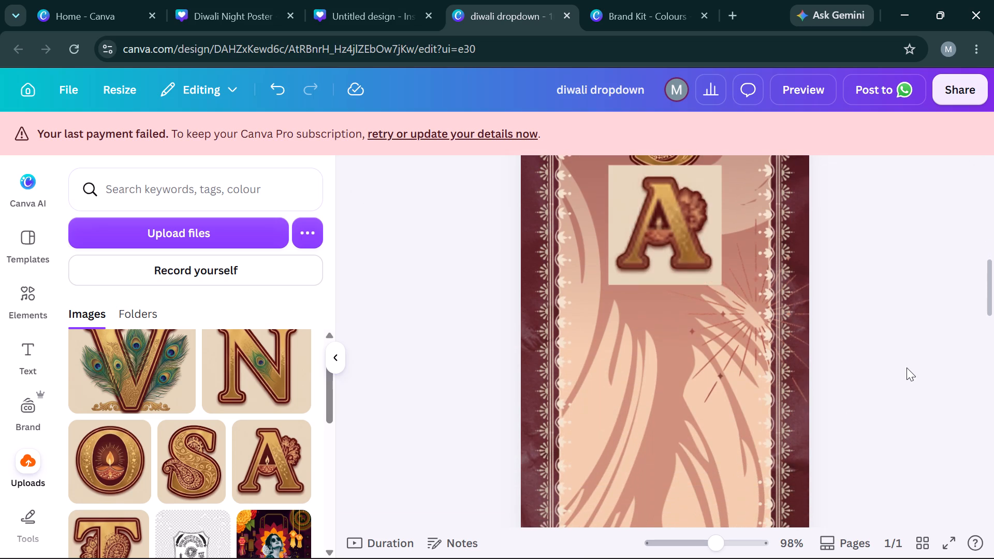
{"action": "left_click", "coordinate": [246, 395]}
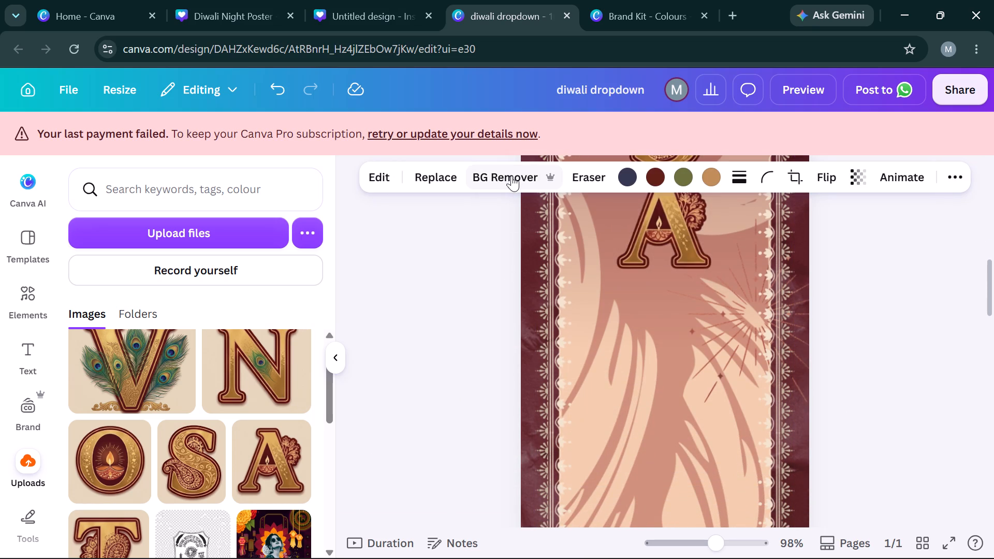
{"action": "key", "text": "Up"}
{"action": "key", "text": "Up"}
{"action": "key", "text": "Up"}
{"action": "key", "text": "Up"}
{"action": "key", "text": "Up"}
{"action": "key", "text": "Up"}
{"action": "key", "text": "Up"}
{"action": "key", "text": "Up"}
{"action": "key", "text": "Up"}
{"action": "key", "text": "Up"}
{"action": "key", "text": "Up"}
{"action": "key", "text": "Up"}
{"action": "key", "text": "Up"}
{"action": "key", "text": "Up"}
{"action": "key", "text": "Up"}
{"action": "key", "text": "Up"}
{"action": "key", "text": "Up"}
{"action": "key", "text": "Up"}
{"action": "key", "text": "Up"}
{"action": "key", "text": "Up"}
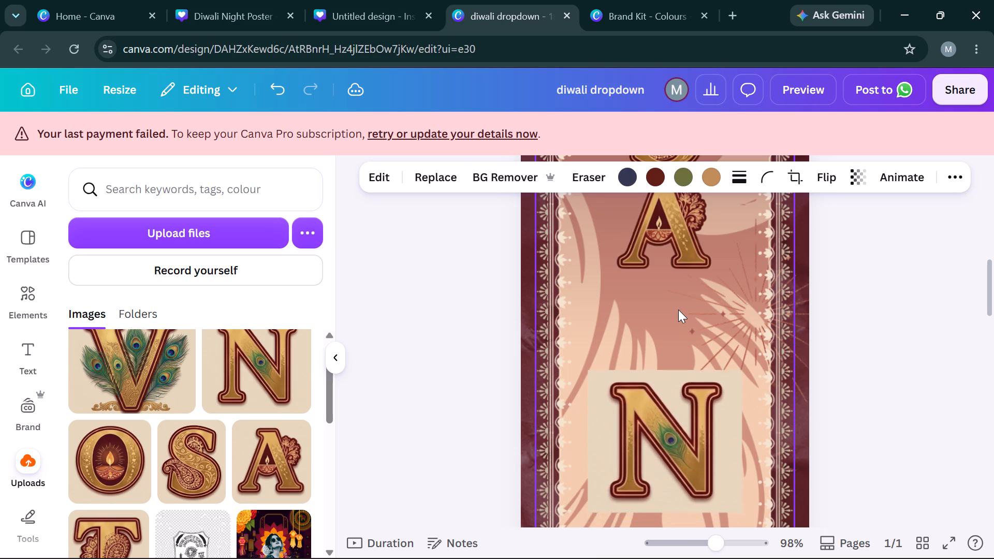
{"action": "key", "text": "Up"}
{"action": "key", "text": "Up"}
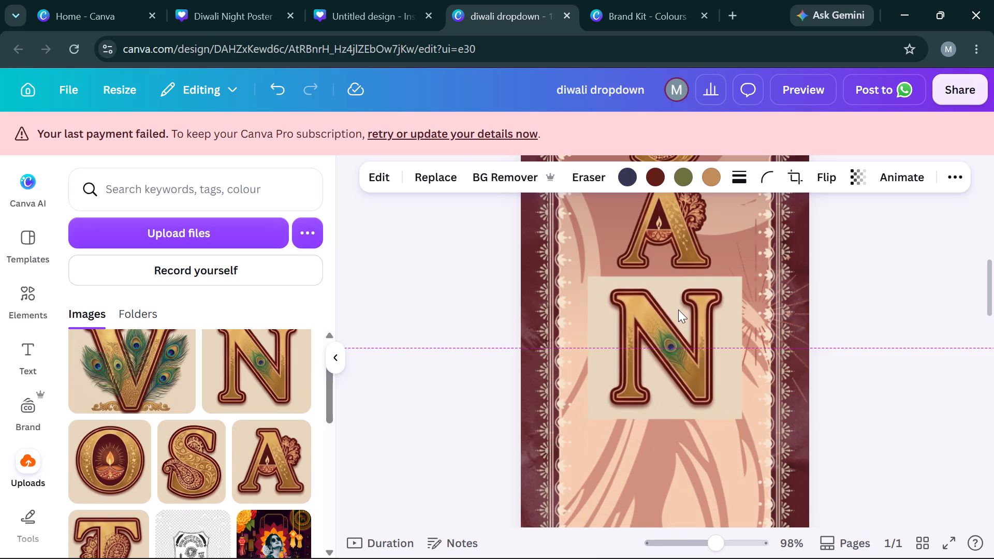
Remove the beige background from the N image.
{"action": "left_click", "coordinate": [524, 183]}
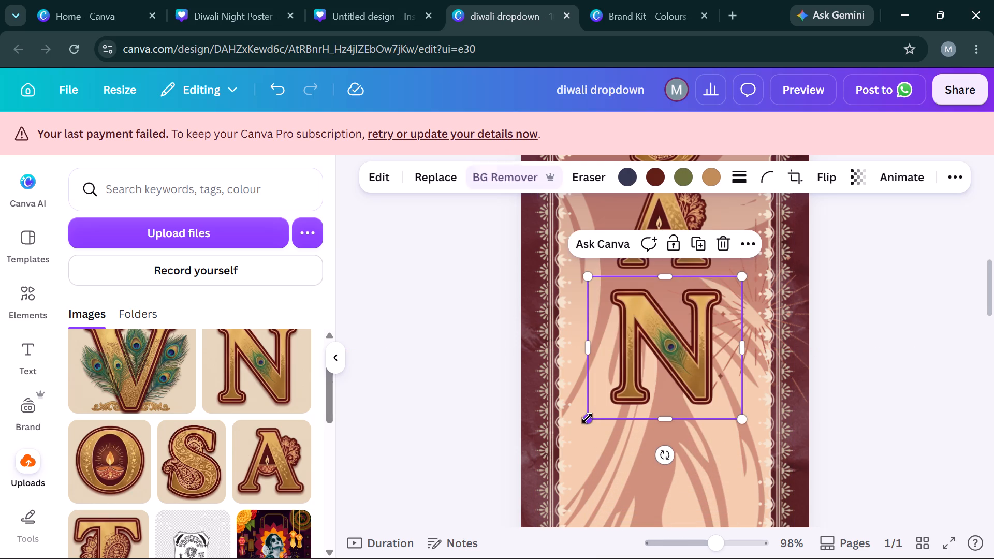
Shrink the N to about two-thirds of its size and shift it left toward the banner's centre beneath the A.
{"action": "left_click_drag", "start_coordinate": [587, 418], "coordinate": [637, 361]}
{"action": "key", "text": "Left"}
{"action": "key", "text": "Left"}
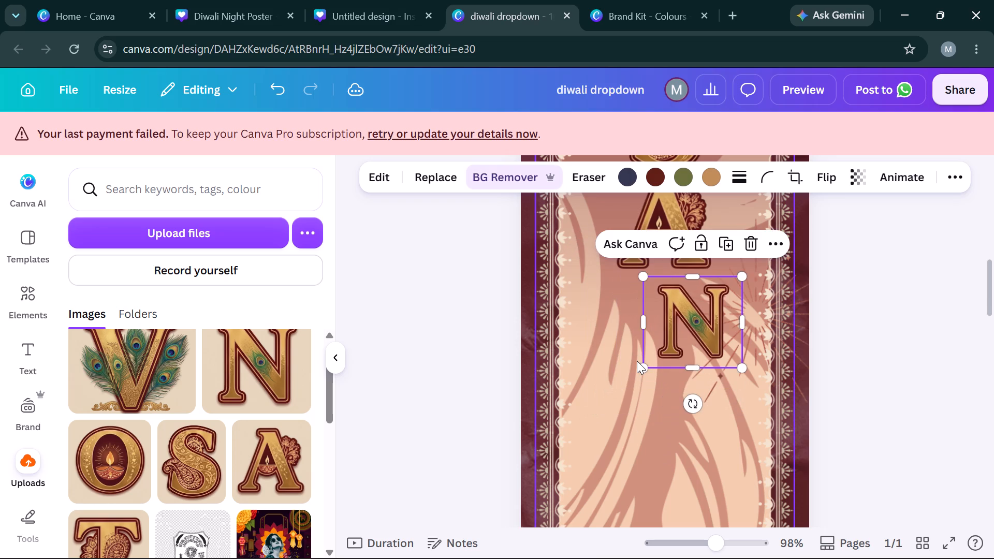
{"action": "key", "text": "Left"}
{"action": "left_click_drag", "start_coordinate": [681, 334], "coordinate": [668, 334]}
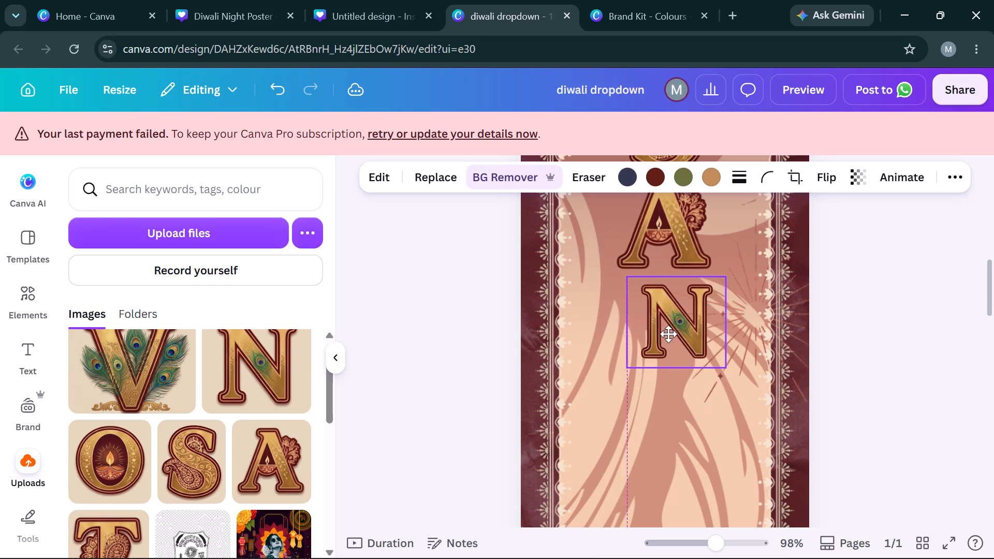
{"action": "left_click_drag", "start_coordinate": [668, 334], "coordinate": [657, 334]}
Nudge the N up closer to the bottom of the A.
{"action": "key", "text": "Up"}
{"action": "key", "text": "Up"}
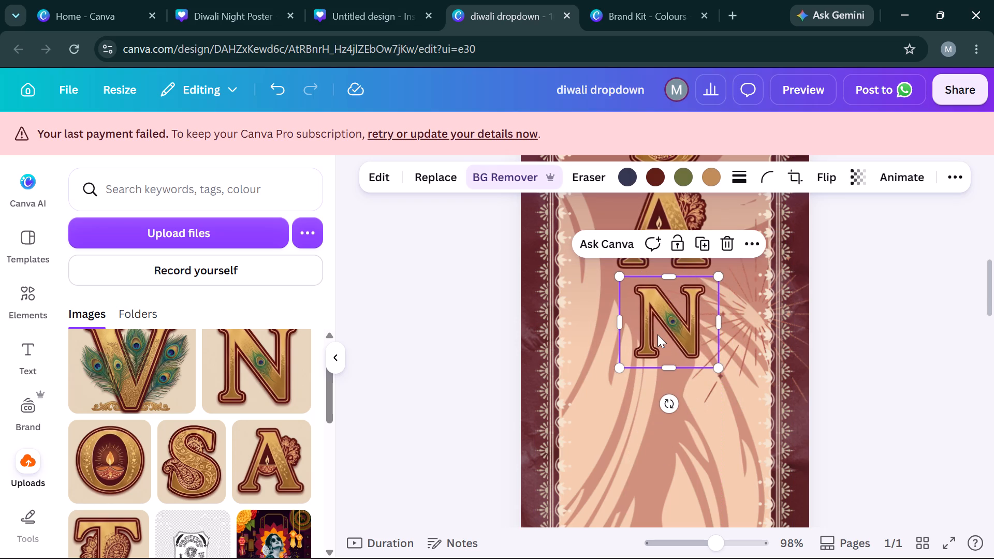
{"action": "key", "text": "Up"}
{"action": "left_click", "coordinate": [949, 343]}
{"action": "left_click", "coordinate": [700, 342]}
{"action": "key", "text": "Up"}
{"action": "key", "text": "Up"}
{"action": "key", "text": "Up"}
{"action": "scroll", "coordinate": [700, 342], "scroll_direction": "up", "scroll_amount": 2}
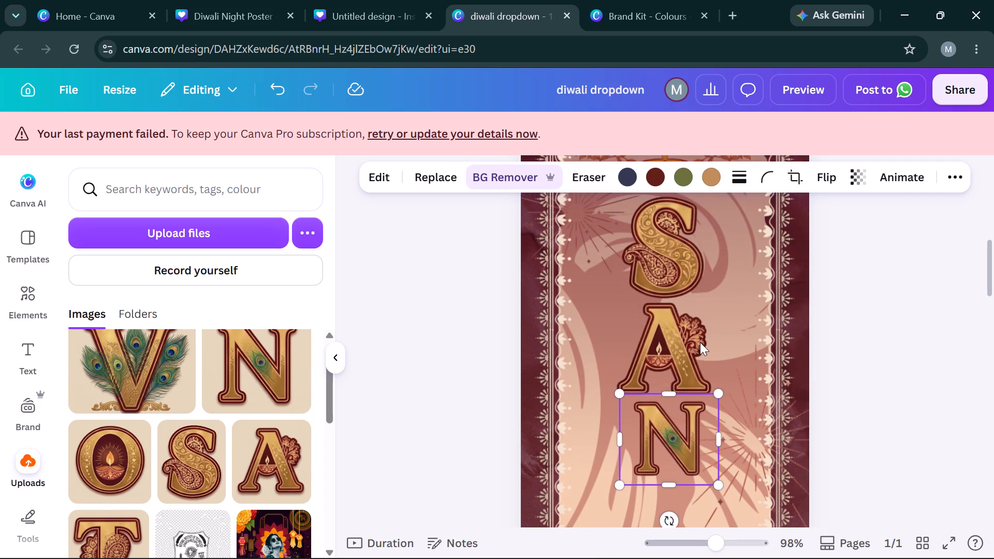
Shrink the A slightly to about the N's width and centre it horizontally beneath the S.
{"action": "left_click", "coordinate": [669, 339]}
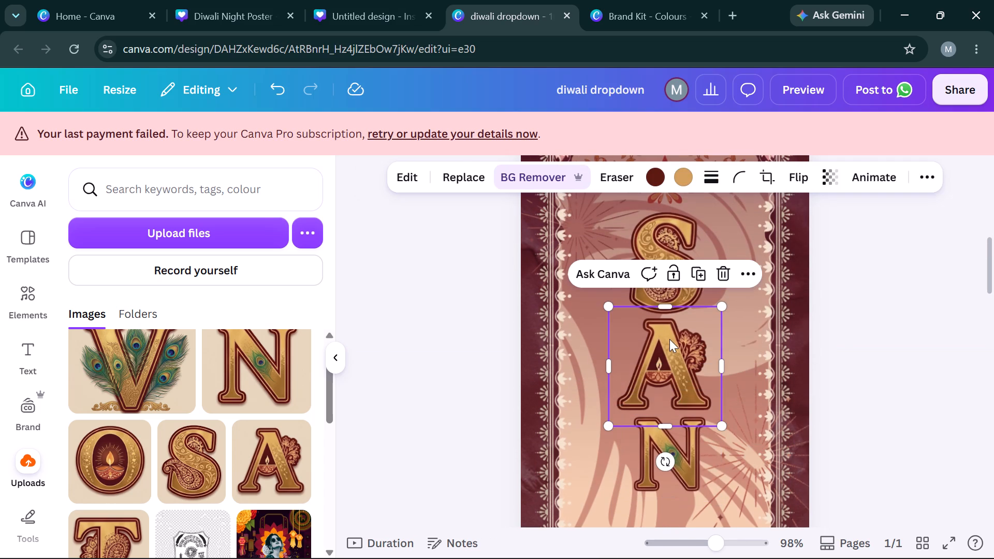
{"action": "left_click_drag", "start_coordinate": [604, 429], "coordinate": [613, 418]}
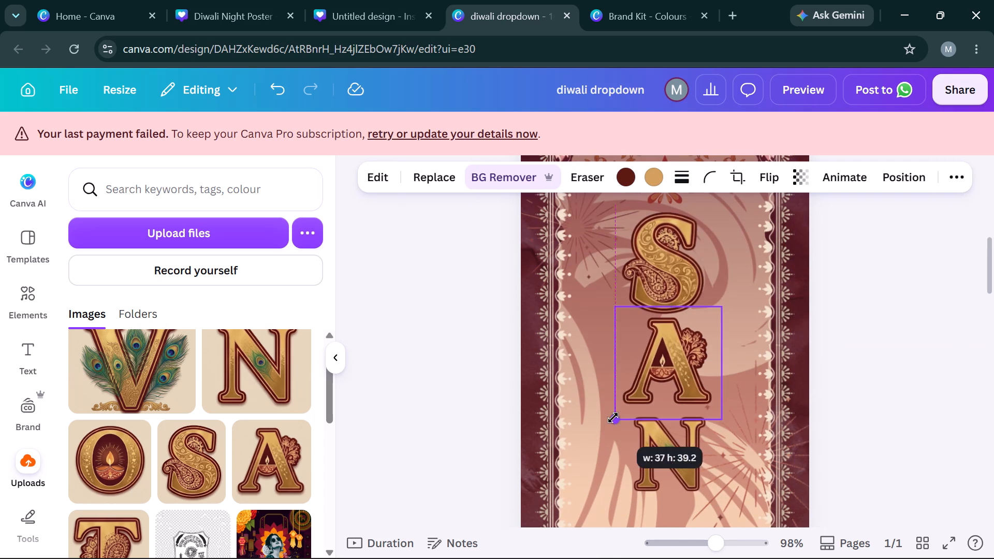
{"action": "left_click_drag", "start_coordinate": [613, 418], "coordinate": [622, 413]}
{"action": "key", "text": "Left"}
{"action": "key", "text": "Left"}
{"action": "key", "text": "Left"}
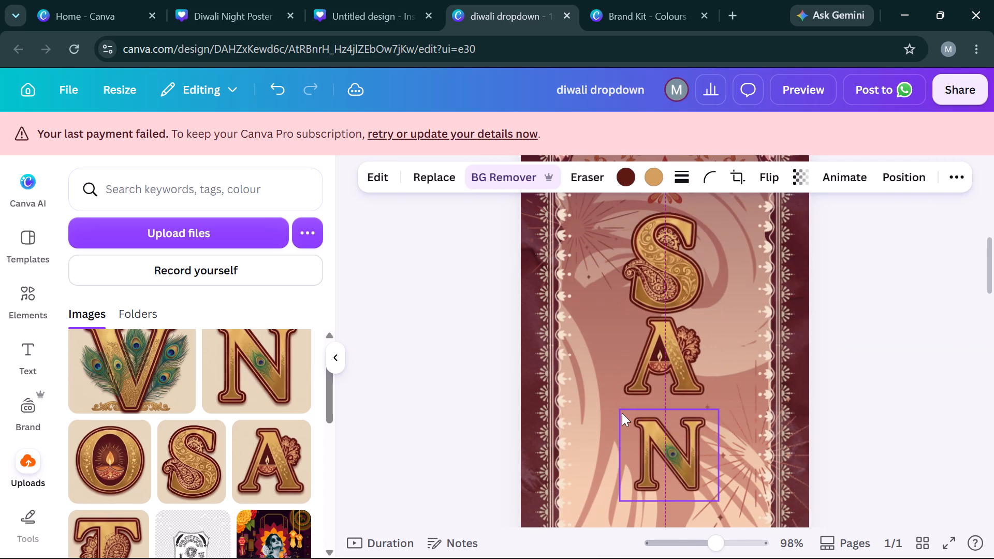
Nudge the N slightly left and up to close the gap beneath the smaller A.
{"action": "left_click", "coordinate": [638, 428]}
{"action": "key", "text": "Left"}
{"action": "key", "text": "Up"}
{"action": "key", "text": "Up"}
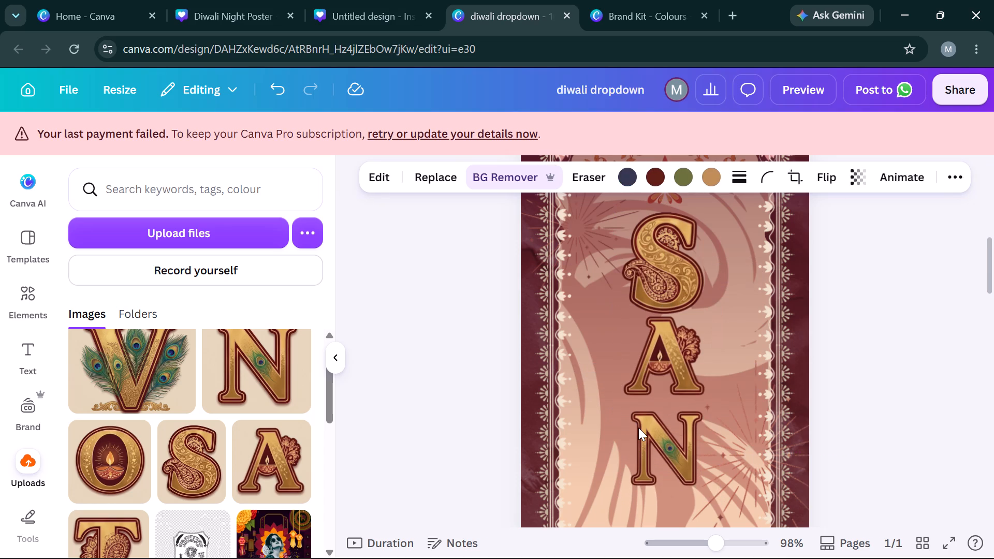
{"action": "key", "text": "Up"}
{"action": "key", "text": "Up"}
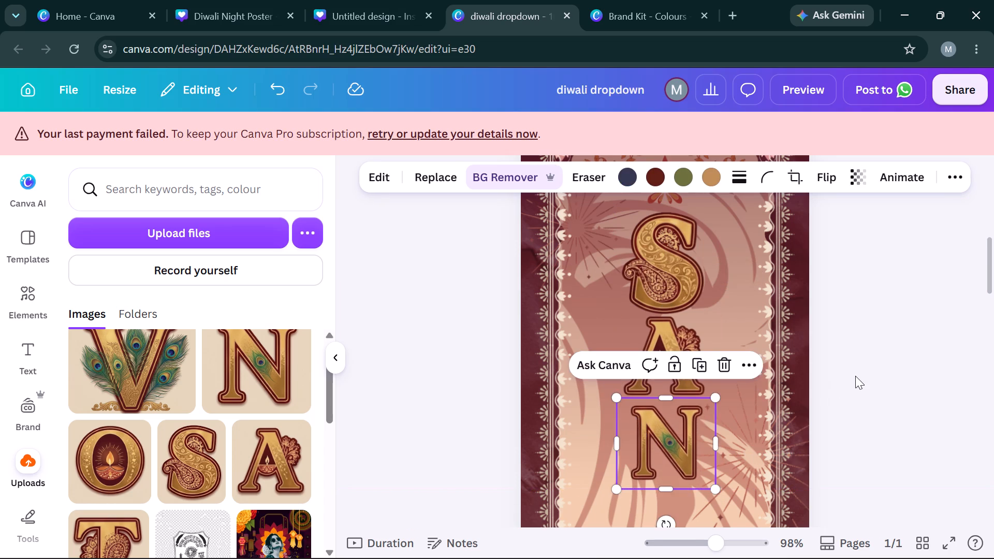
{"action": "left_click", "coordinate": [855, 376]}
Nudge the N slightly left to align it with the banner's vertical centre line.
{"action": "scroll", "coordinate": [855, 376], "scroll_direction": "down", "scroll_amount": 1}
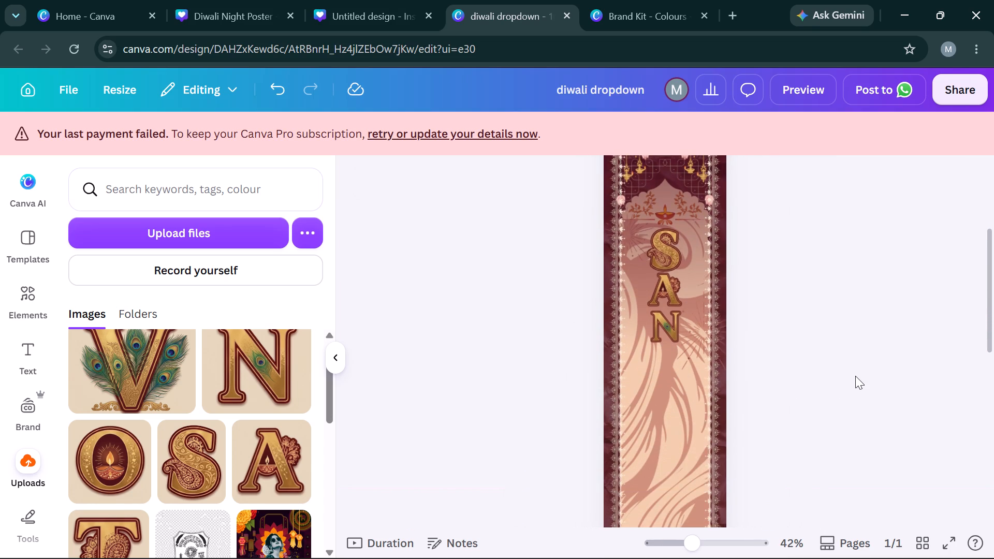
{"action": "key", "text": "Left"}
{"action": "left_click", "coordinate": [676, 323]}
{"action": "key", "text": "Left"}
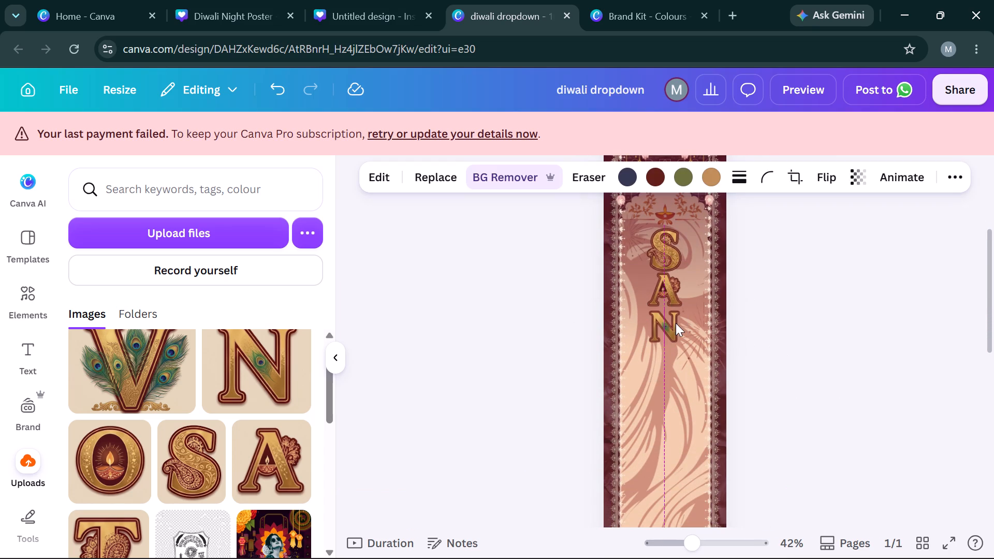
{"action": "left_click", "coordinate": [786, 356]}
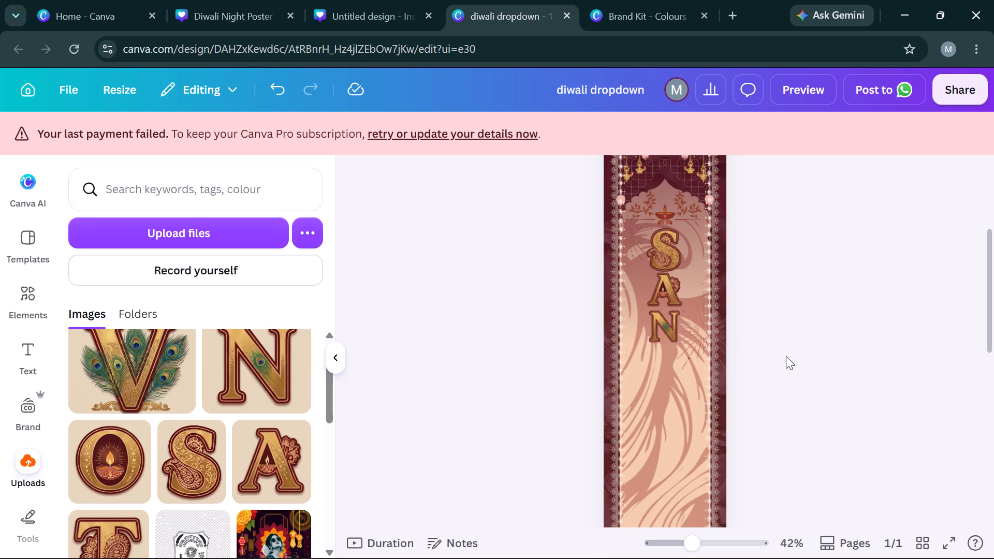
Duplicate the A below the S and place the copy centred directly beneath the N.
{"action": "scroll", "coordinate": [786, 356], "scroll_direction": "right", "scroll_amount": 2}
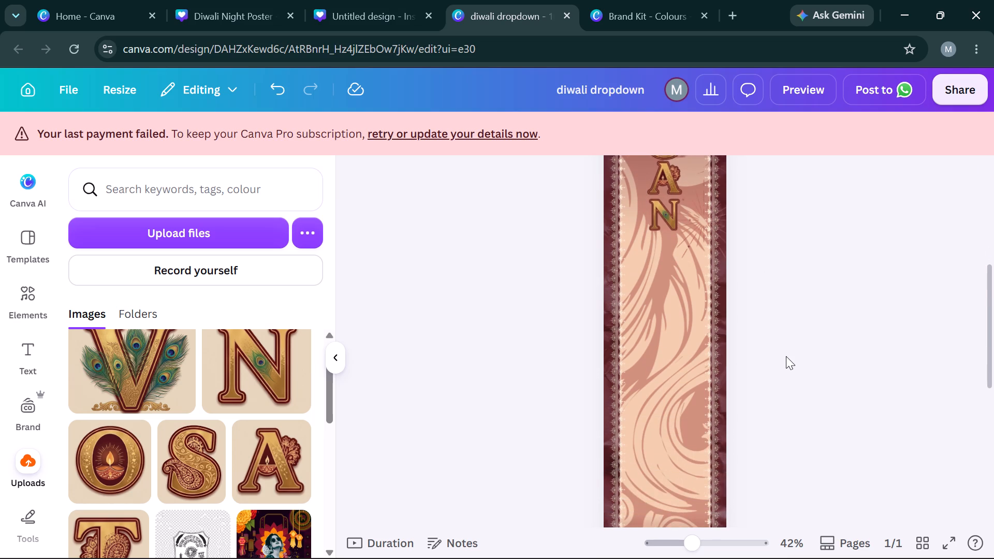
{"action": "scroll", "coordinate": [786, 356], "scroll_direction": "right", "scroll_amount": 1}
{"action": "scroll", "coordinate": [786, 356], "scroll_direction": "up", "scroll_amount": 1}
{"action": "scroll", "coordinate": [786, 356], "scroll_direction": "right", "scroll_amount": 3}
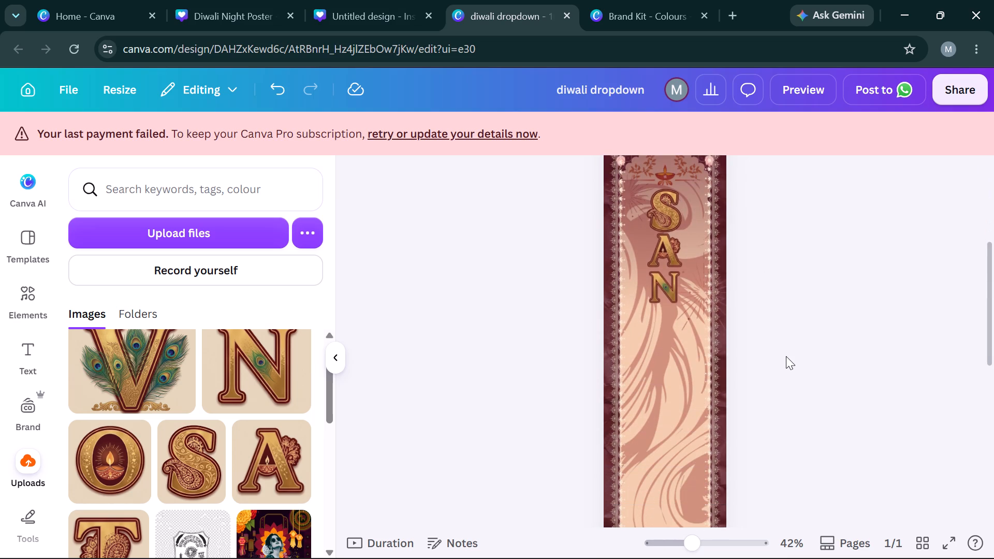
{"action": "left_click", "coordinate": [666, 237]}
{"action": "key", "text": "ctrl+c"}
{"action": "key", "text": "ctrl+v"}
{"action": "key", "text": "Left"}
{"action": "key", "text": "Left"}
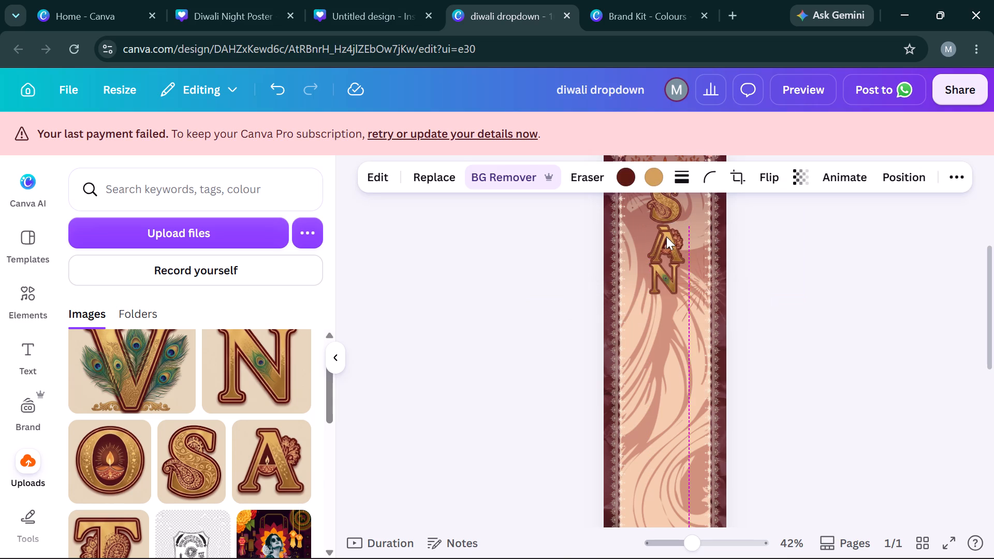
{"action": "key", "text": "Left"}
{"action": "key", "text": "Left"}
{"action": "key", "text": "Down"}
{"action": "key", "text": "Down"}
{"action": "key", "text": "Down"}
{"action": "key", "text": "Down"}
{"action": "key", "text": "Down"}
{"action": "key", "text": "Down"}
{"action": "key", "text": "Down"}
{"action": "key", "text": "Down"}
{"action": "key", "text": "Down"}
{"action": "key", "text": "Down"}
{"action": "key", "text": "Down"}
{"action": "key", "text": "Down"}
{"action": "key", "text": "Down"}
{"action": "key", "text": "Down"}
{"action": "key", "text": "Down"}
{"action": "key", "text": "Down"}
{"action": "key", "text": "Down"}
{"action": "key", "text": "Down"}
{"action": "key", "text": "Down"}
{"action": "key", "text": "Down"}
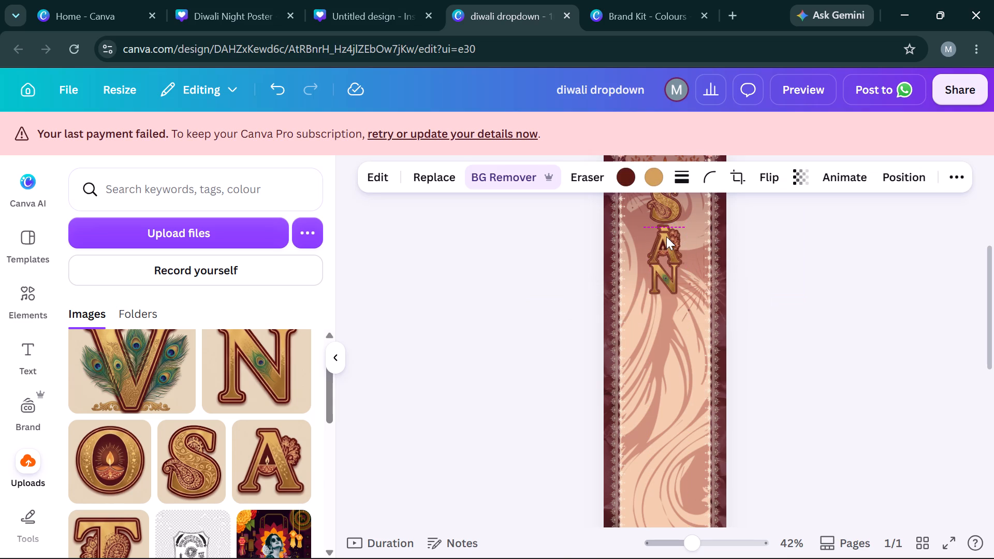
{"action": "key", "text": "Down"}
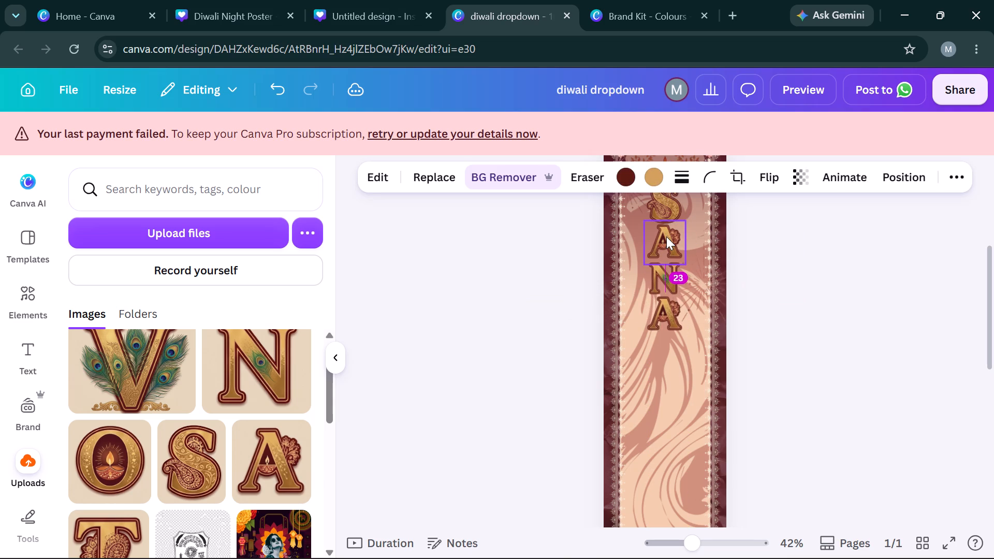
{"action": "key", "text": "Down"}
{"action": "key", "text": "Down"}
{"action": "key", "text": "Up"}
{"action": "key", "text": "Up"}
{"action": "left_click", "coordinate": [807, 348]}
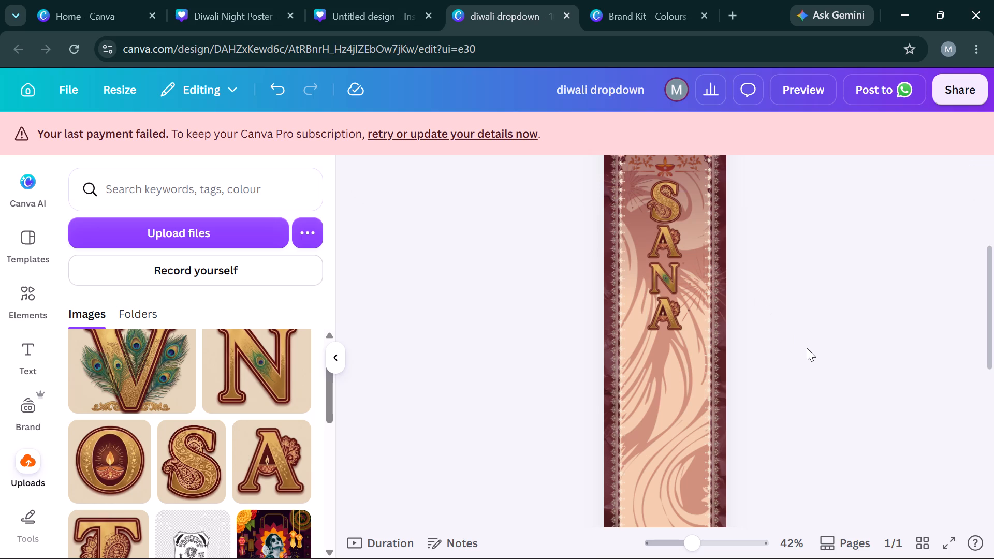
Nudge the N slightly up towards the A above it.
{"action": "left_click", "coordinate": [652, 278]}
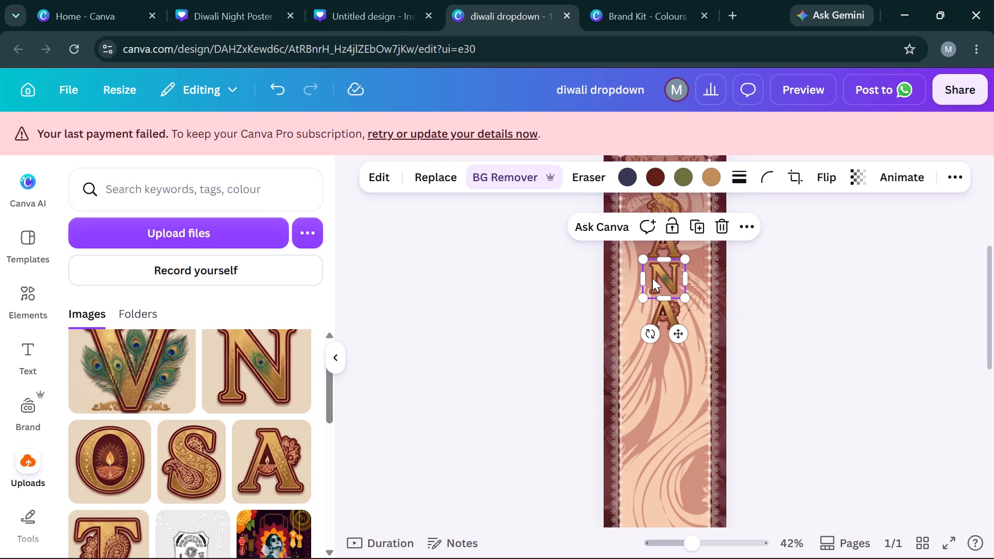
{"action": "key", "text": "Up"}
{"action": "left_click", "coordinate": [823, 266]}
Nudge the upper A, the N and the lower A slightly down to even out the letter spacing.
{"action": "scroll", "coordinate": [823, 266], "scroll_direction": "up", "scroll_amount": 1}
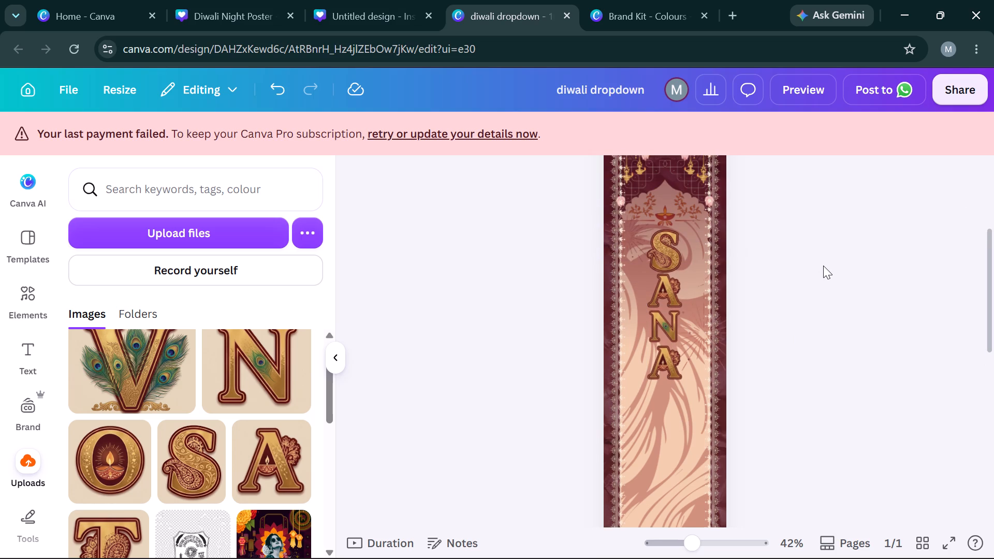
{"action": "scroll", "coordinate": [823, 266], "scroll_direction": "up", "scroll_amount": 1}
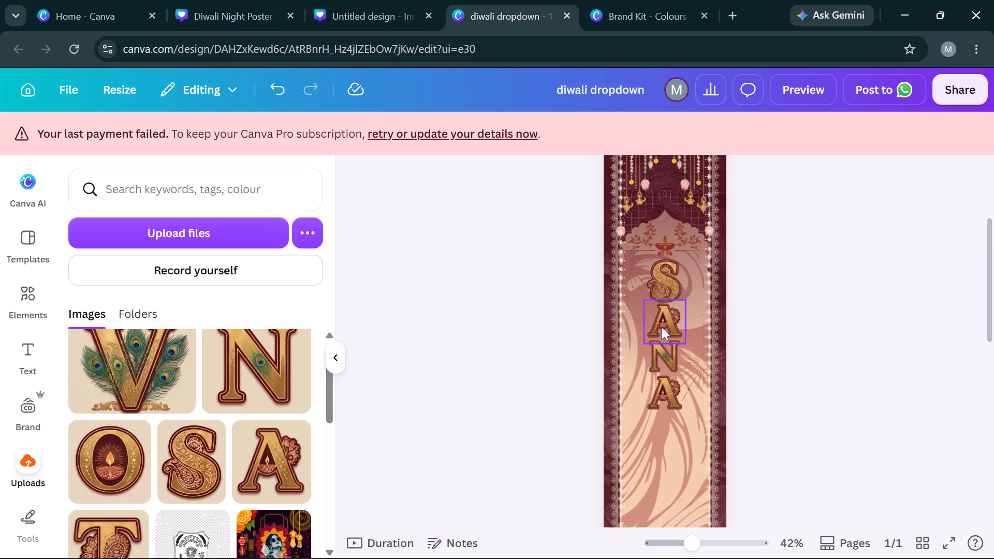
{"action": "left_click", "coordinate": [663, 326]}
{"action": "key", "text": "Down"}
{"action": "key", "text": "Down"}
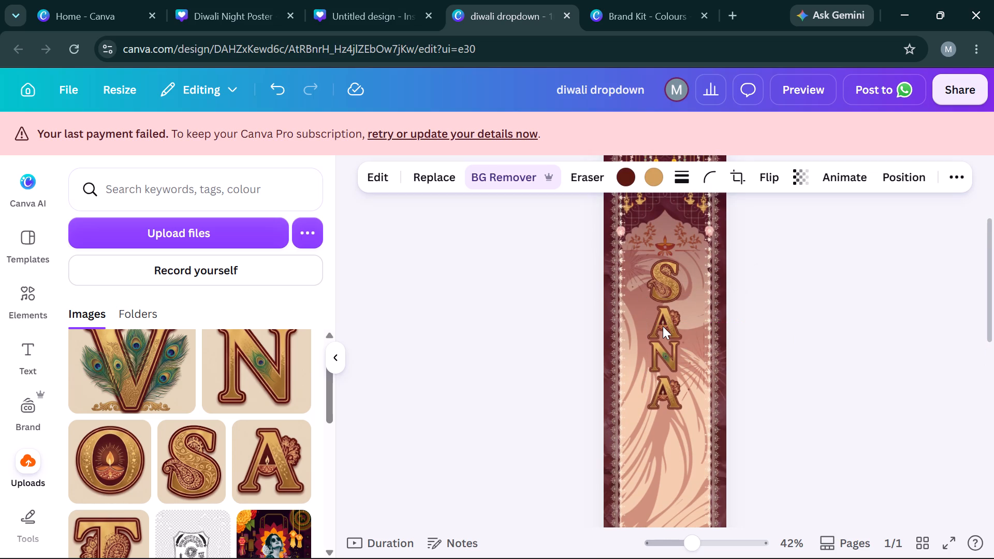
{"action": "left_click", "coordinate": [661, 354]}
{"action": "key", "text": "Down"}
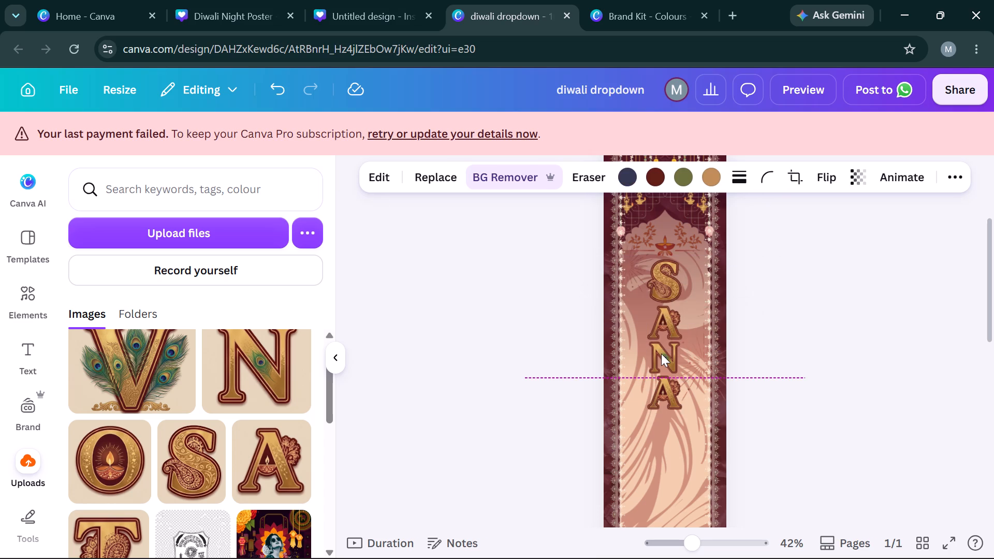
{"action": "key", "text": "Down"}
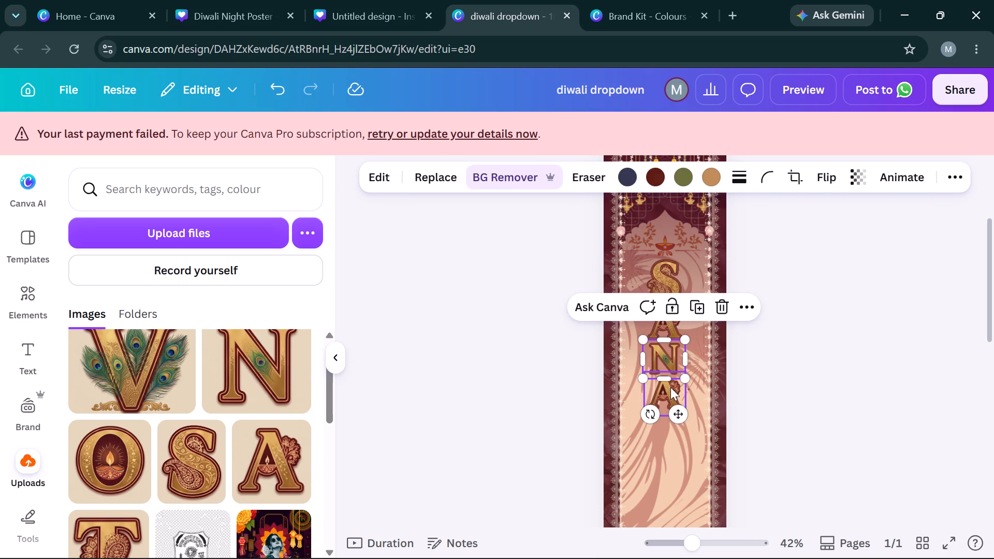
{"action": "left_click", "coordinate": [670, 387]}
{"action": "key", "text": "Down"}
{"action": "key", "text": "Down"}
{"action": "left_click", "coordinate": [827, 382]}
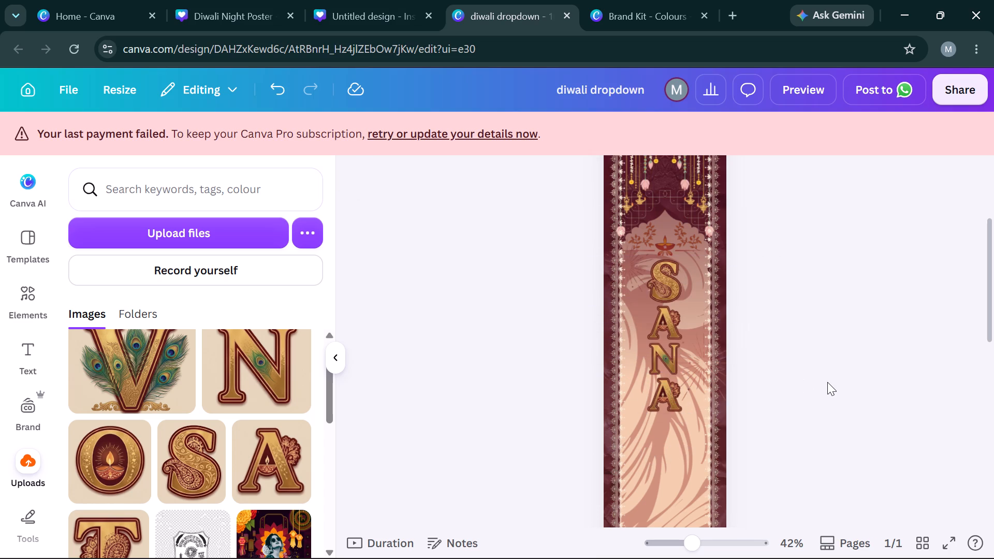
Add the uploaded ornate T to the banner and remove its background.
{"action": "scroll", "coordinate": [827, 382], "scroll_direction": "down", "scroll_amount": 1}
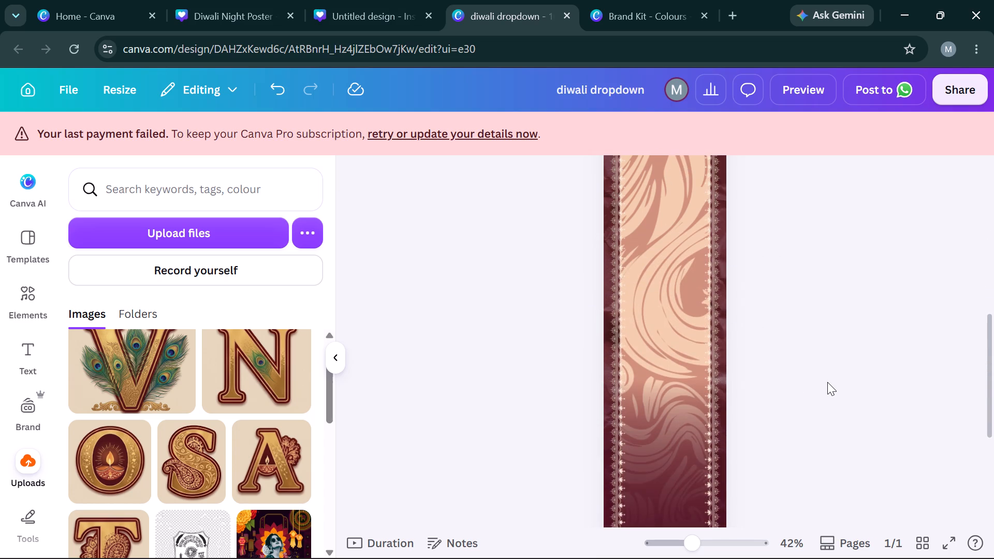
{"action": "scroll", "coordinate": [827, 382], "scroll_direction": "down", "scroll_amount": 1}
{"action": "scroll", "coordinate": [827, 382], "scroll_direction": "up", "scroll_amount": 1}
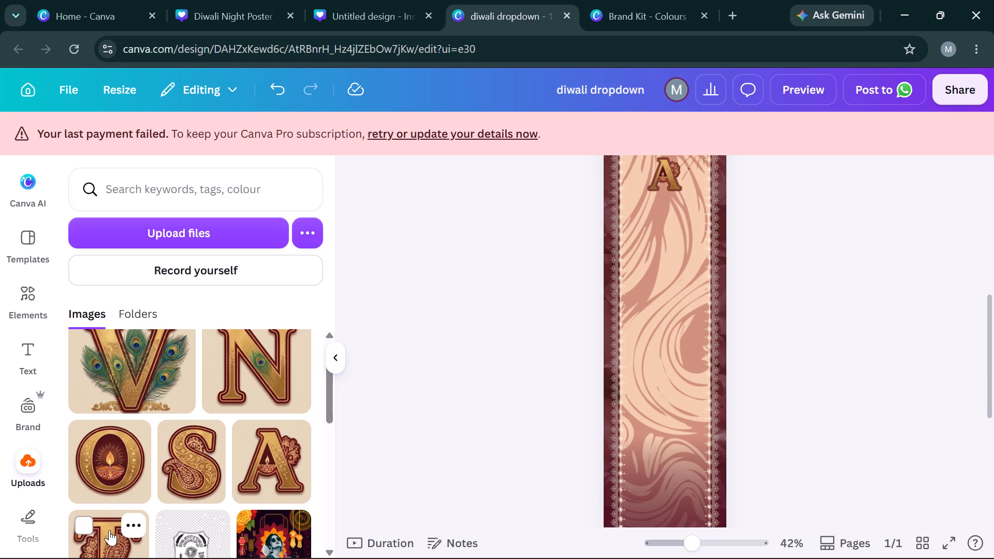
{"action": "left_click", "coordinate": [109, 530]}
{"action": "scroll", "coordinate": [710, 322], "scroll_direction": "up", "scroll_amount": 1}
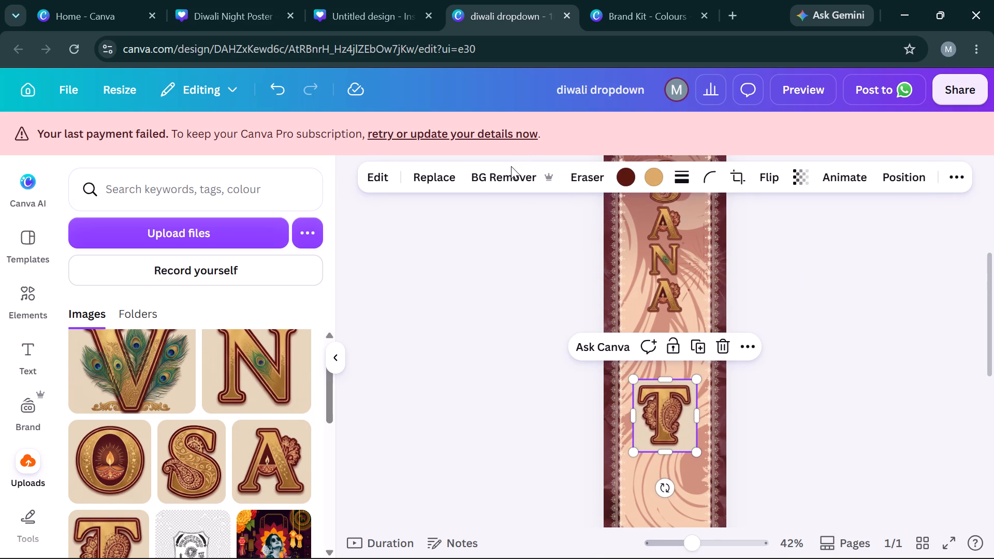
{"action": "left_click", "coordinate": [508, 179]}
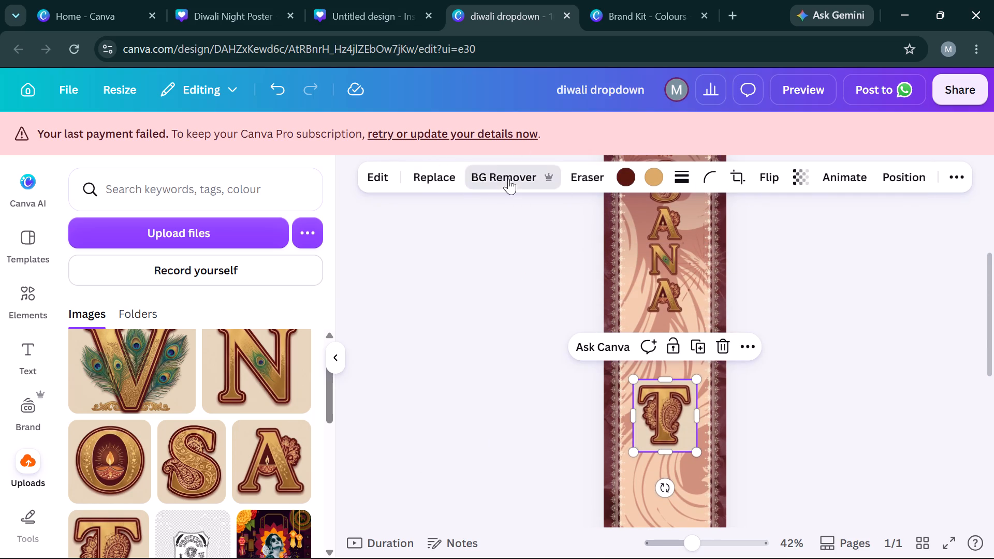
Shrink the T to about the A's width and move it to the centre line beneath the lower A.
{"action": "left_click_drag", "start_coordinate": [636, 448], "coordinate": [656, 424]}
{"action": "key", "text": "Left"}
{"action": "key", "text": "Left"}
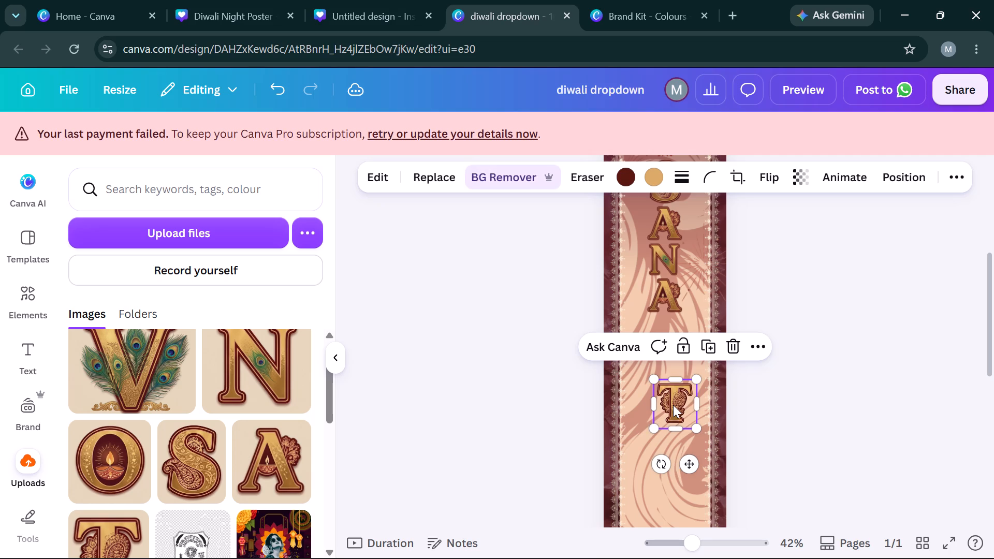
{"action": "left_click_drag", "start_coordinate": [673, 405], "coordinate": [664, 347]}
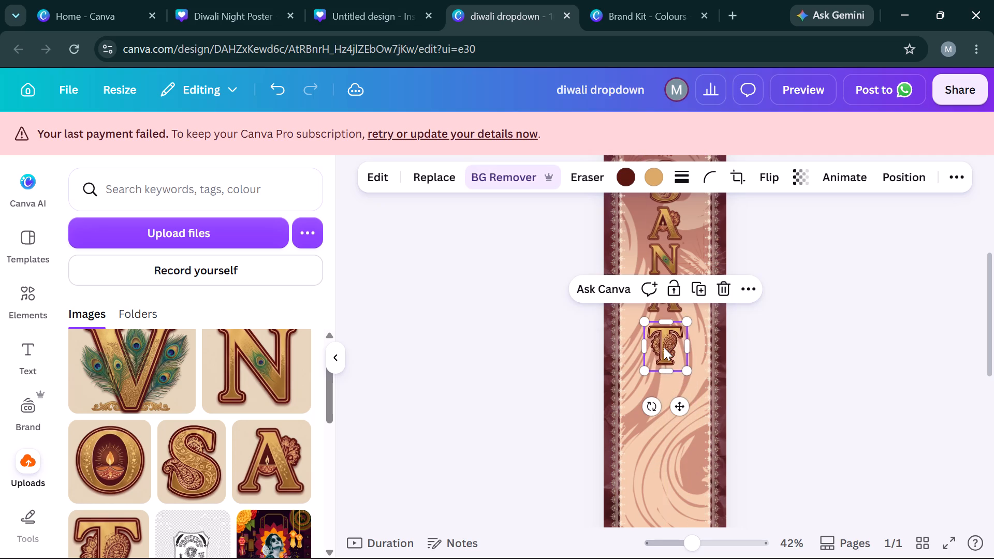
{"action": "key", "text": "Up"}
{"action": "key", "text": "Up"}
{"action": "left_click", "coordinate": [791, 393]}
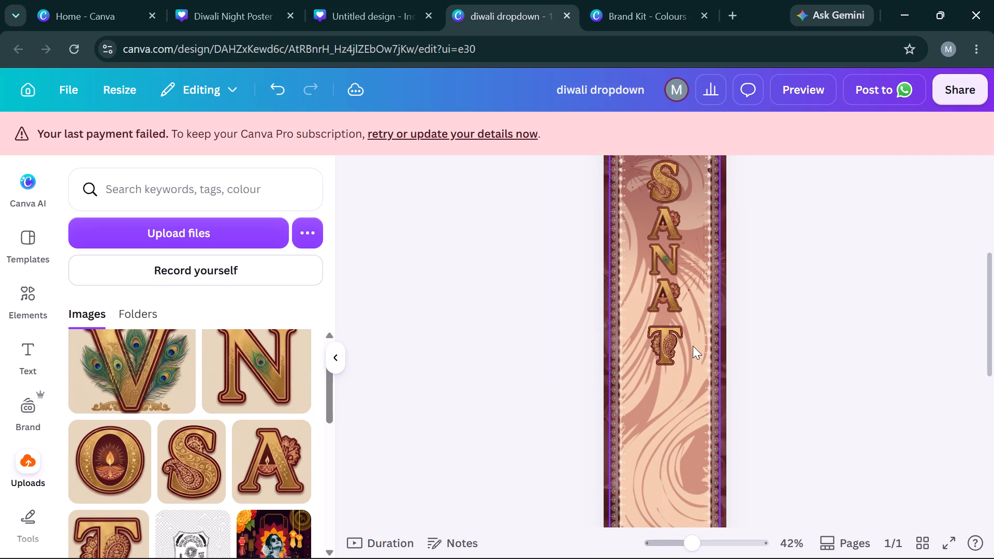
Nudge the T up to close the gap beneath the lower A and fine-tune its horizontal centring.
{"action": "left_click", "coordinate": [677, 346]}
{"action": "key", "text": "Right"}
{"action": "key", "text": "Up"}
{"action": "key", "text": "Up"}
{"action": "key", "text": "Up"}
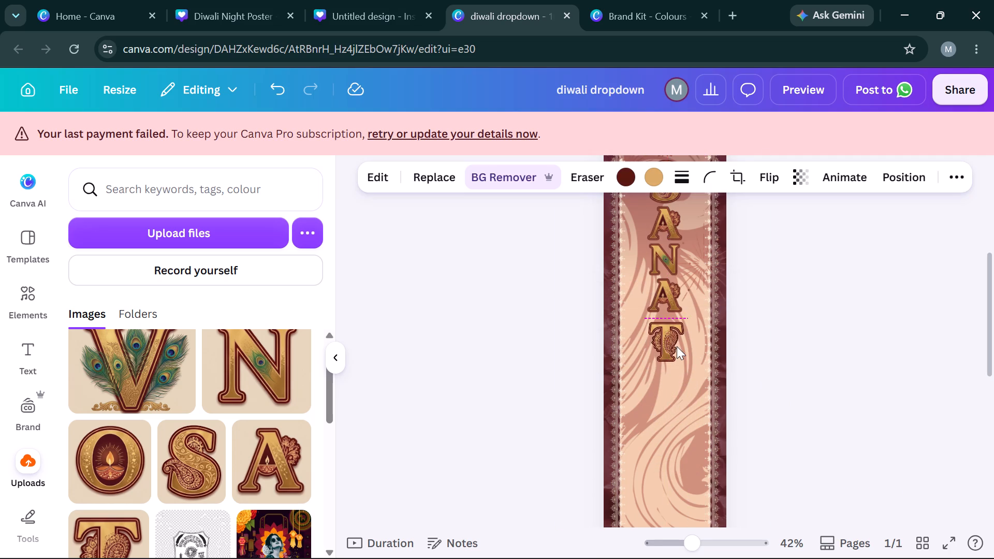
{"action": "key", "text": "Left"}
{"action": "key", "text": "Up"}
{"action": "key", "text": "Up"}
{"action": "key", "text": "Right"}
{"action": "key", "text": "Right"}
{"action": "key", "text": "Left"}
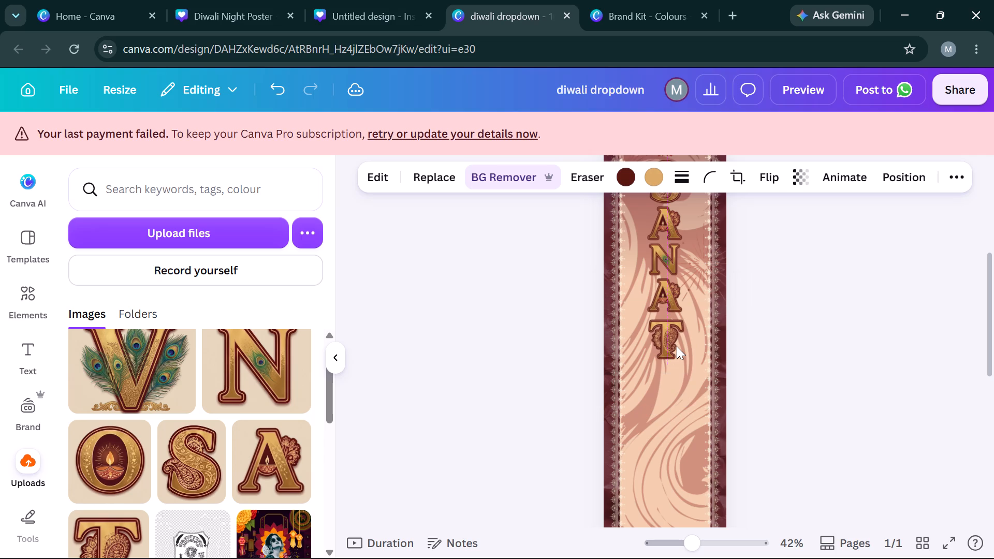
{"action": "scroll", "coordinate": [677, 346], "scroll_direction": "up", "scroll_amount": 1}
{"action": "key", "text": "Left"}
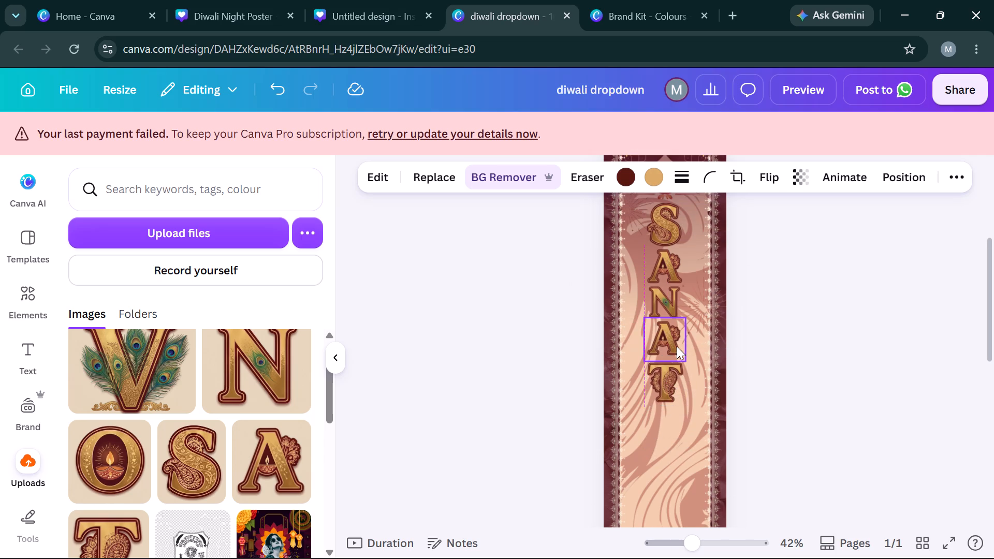
{"action": "key", "text": "Right"}
{"action": "key", "text": "Up"}
{"action": "key", "text": "Up"}
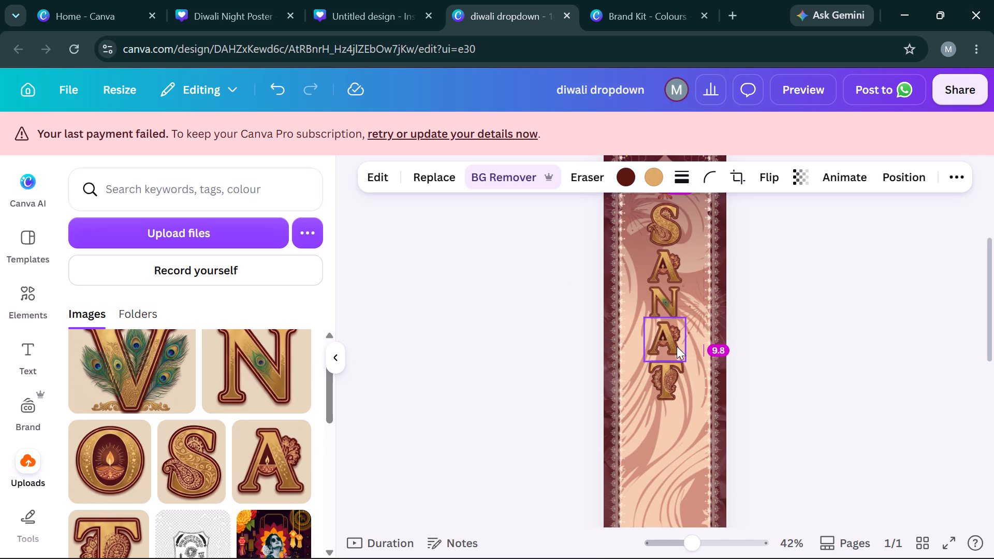
{"action": "key", "text": "Up"}
{"action": "key", "text": "Up"}
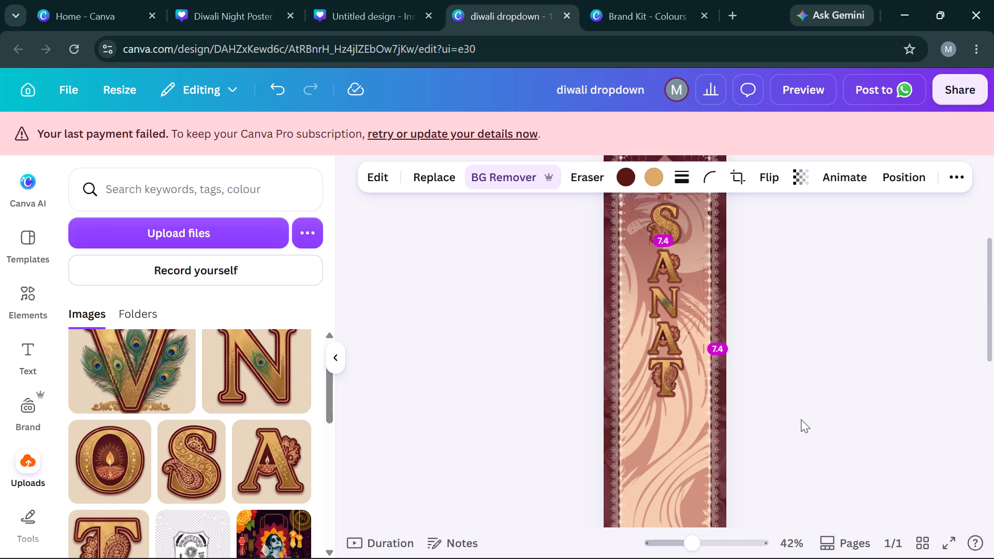
{"action": "key", "text": "Down"}
{"action": "left_click", "coordinate": [801, 419]}
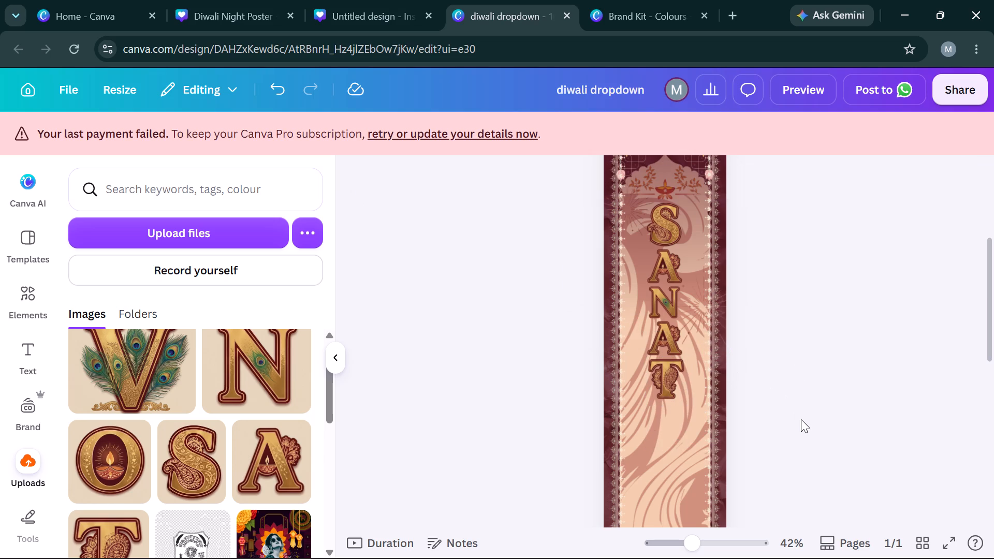
Duplicate the A above the T and place the copy centred directly beneath the T.
{"action": "scroll", "coordinate": [801, 419], "scroll_direction": "down", "scroll_amount": 1}
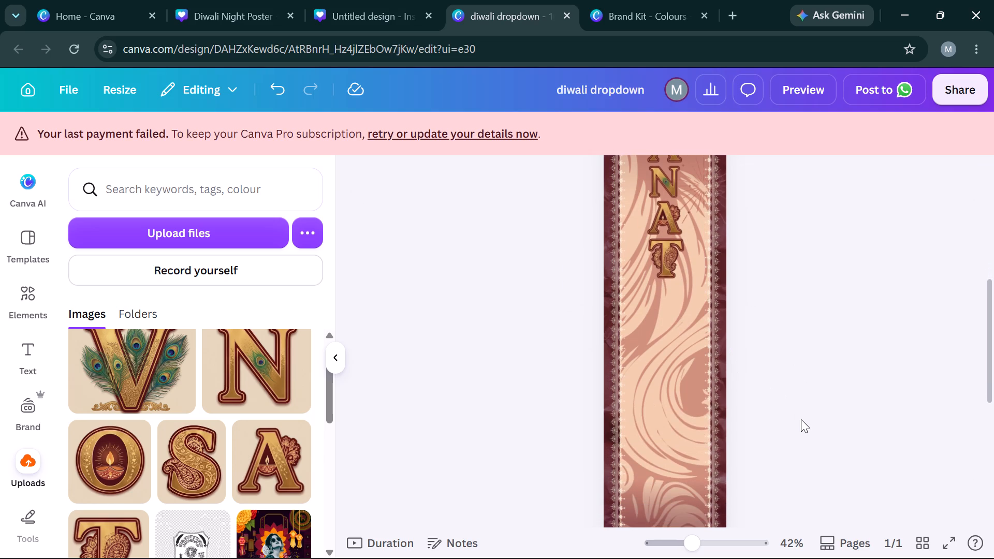
{"action": "scroll", "coordinate": [500, 386], "scroll_direction": "up", "scroll_amount": 1}
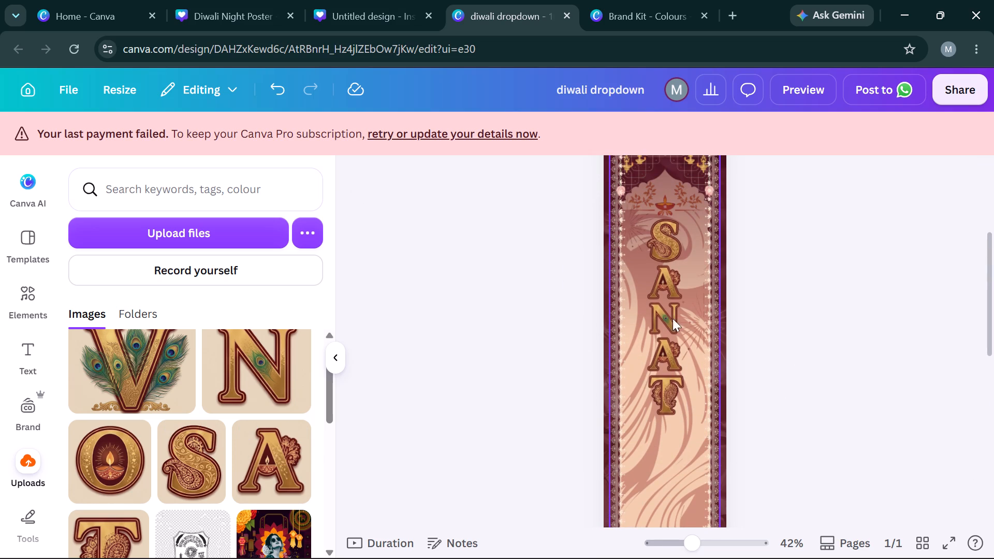
{"action": "left_click", "coordinate": [681, 351]}
{"action": "key", "text": "ctrl+c"}
{"action": "key", "text": "ctrl+v"}
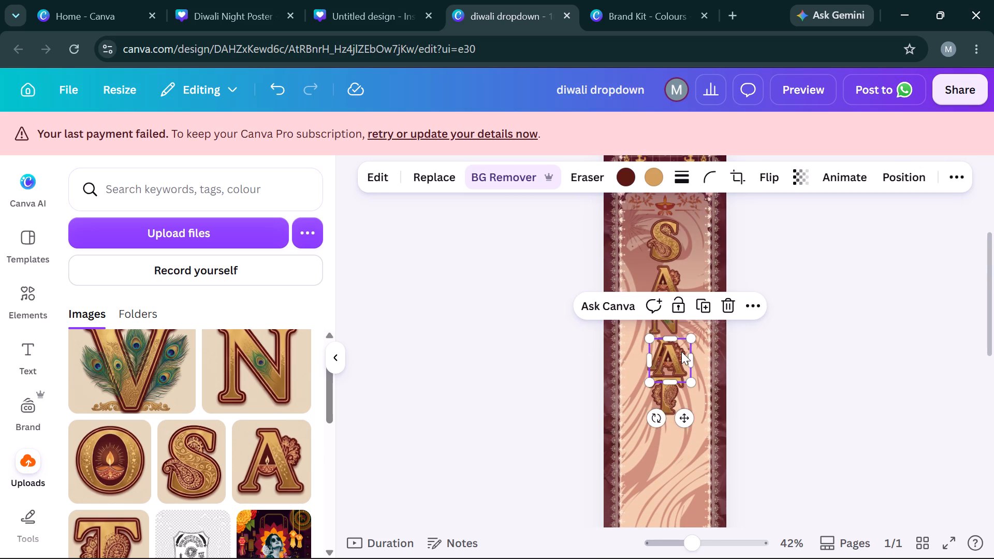
{"action": "key", "text": "Left"}
{"action": "key", "text": "Left"}
{"action": "key", "text": "Left"}
{"action": "key", "text": "Down"}
{"action": "key", "text": "Down"}
{"action": "key", "text": "Down"}
{"action": "key", "text": "Down"}
{"action": "key", "text": "Down"}
{"action": "key", "text": "Down"}
{"action": "key", "text": "Down"}
{"action": "key", "text": "Down"}
{"action": "key", "text": "Down"}
{"action": "key", "text": "Down"}
{"action": "key", "text": "Down"}
{"action": "key", "text": "Down"}
{"action": "key", "text": "Down"}
{"action": "key", "text": "Down"}
{"action": "key", "text": "Down"}
{"action": "key", "text": "Down"}
{"action": "key", "text": "Down"}
{"action": "key", "text": "Down"}
{"action": "key", "text": "Down"}
{"action": "key", "text": "Down"}
{"action": "key", "text": "Down"}
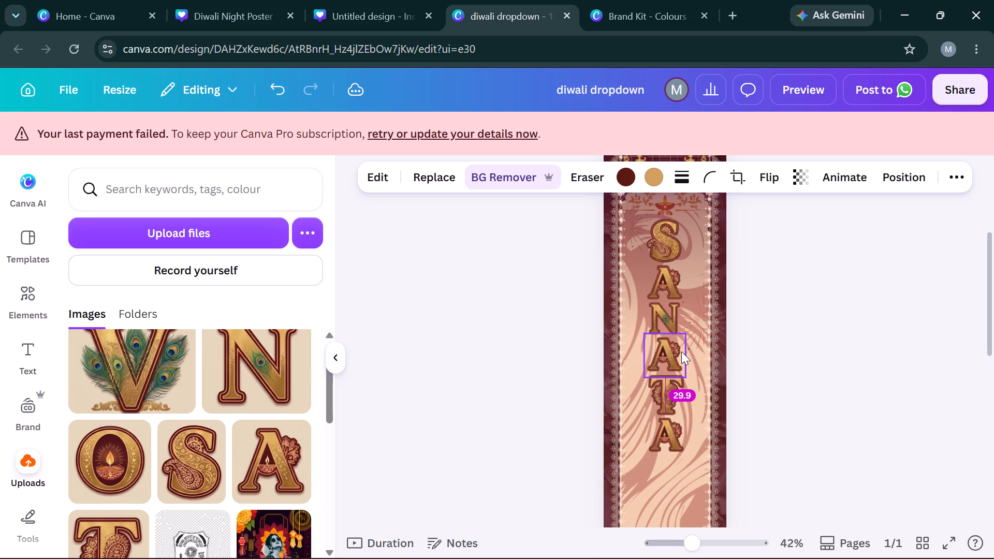
{"action": "key", "text": "Down"}
{"action": "key", "text": "Up"}
{"action": "key", "text": "Down"}
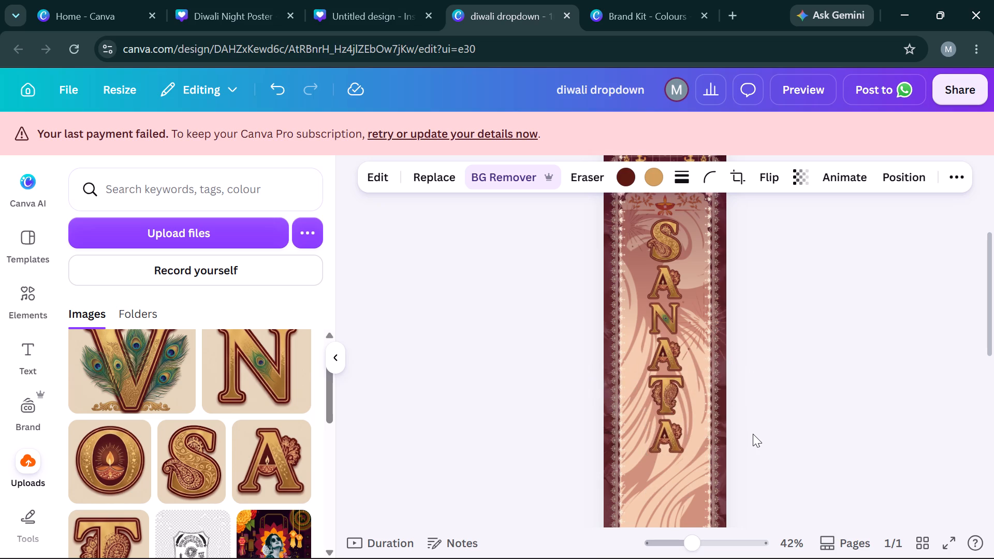
{"action": "left_click", "coordinate": [753, 434]}
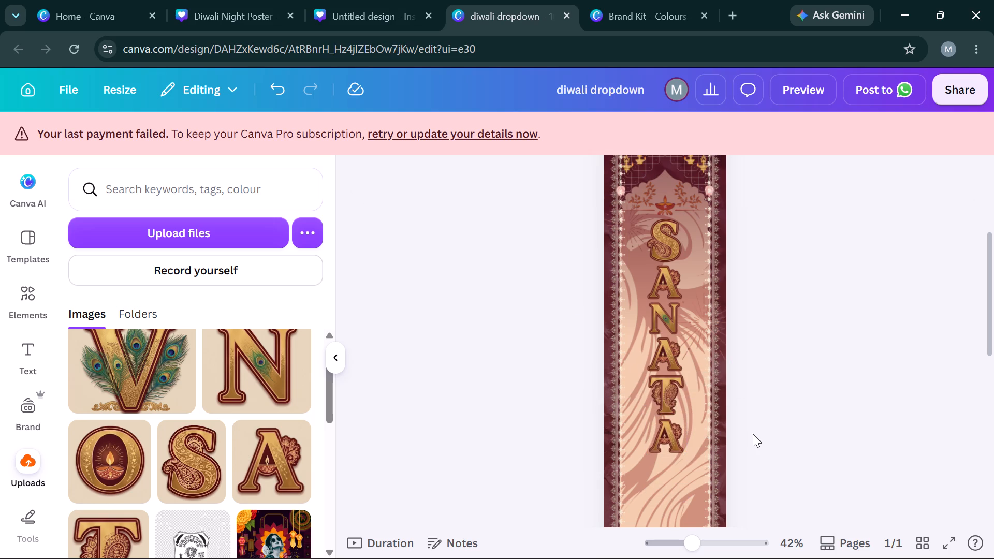
Duplicate the N and place the copy centred directly beneath the bottom A to spell SANATAN.
{"action": "scroll", "coordinate": [753, 434], "scroll_direction": "down", "scroll_amount": 1}
{"action": "scroll", "coordinate": [753, 434], "scroll_direction": "up", "scroll_amount": 1}
{"action": "left_click", "coordinate": [670, 309]}
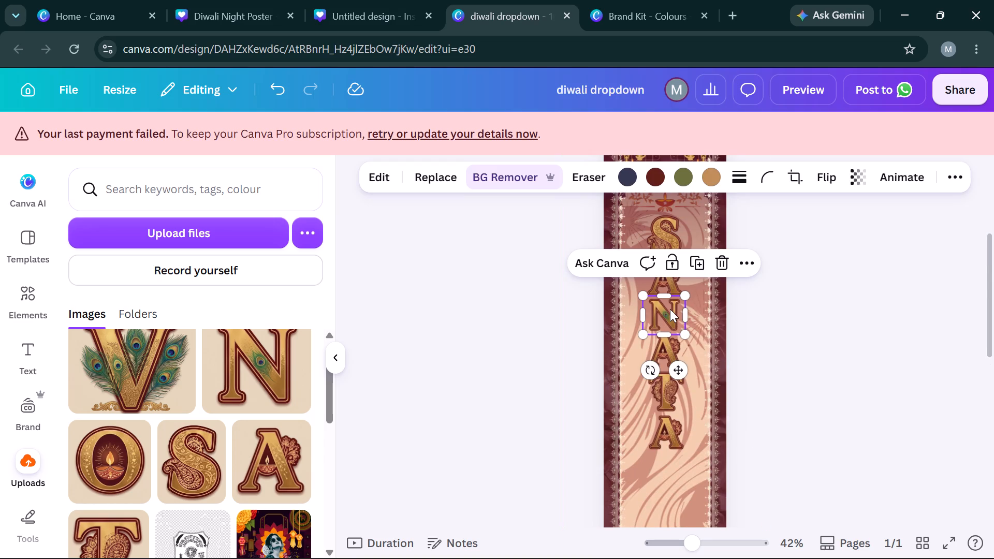
{"action": "key", "text": "ctrl+c"}
{"action": "key", "text": "ctrl+v"}
{"action": "key", "text": "Left"}
{"action": "key", "text": "Left"}
{"action": "key", "text": "Left"}
{"action": "key", "text": "Down"}
{"action": "key", "text": "Down"}
{"action": "key", "text": "Down"}
{"action": "key", "text": "Down"}
{"action": "key", "text": "Down"}
{"action": "key", "text": "Down"}
{"action": "key", "text": "Down"}
{"action": "key", "text": "Down"}
{"action": "key", "text": "Down"}
{"action": "key", "text": "Down"}
{"action": "key", "text": "Down"}
{"action": "key", "text": "Down"}
{"action": "key", "text": "Down"}
{"action": "key", "text": "Down"}
{"action": "key", "text": "Down"}
{"action": "key", "text": "Down"}
{"action": "key", "text": "Down"}
{"action": "key", "text": "Down"}
{"action": "key", "text": "Down"}
{"action": "key", "text": "Down"}
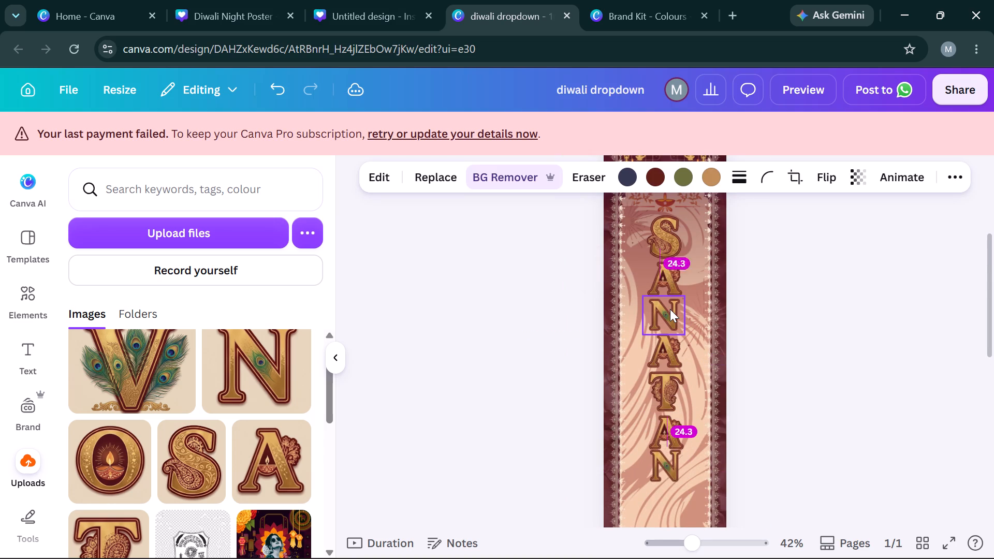
Nudge the bottom N up slightly to even its gap beneath the A.
{"action": "key", "text": "Up"}
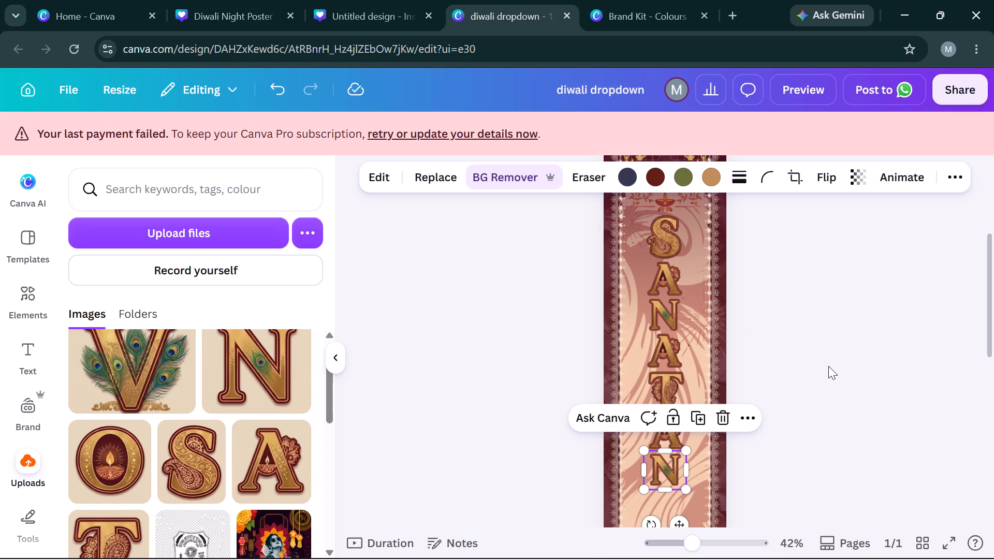
{"action": "left_click", "coordinate": [828, 366]}
Add the uploaded ornate O to the banner and move it down to sit directly beneath the bottom N.
{"action": "scroll", "coordinate": [828, 366], "scroll_direction": "down", "scroll_amount": 2}
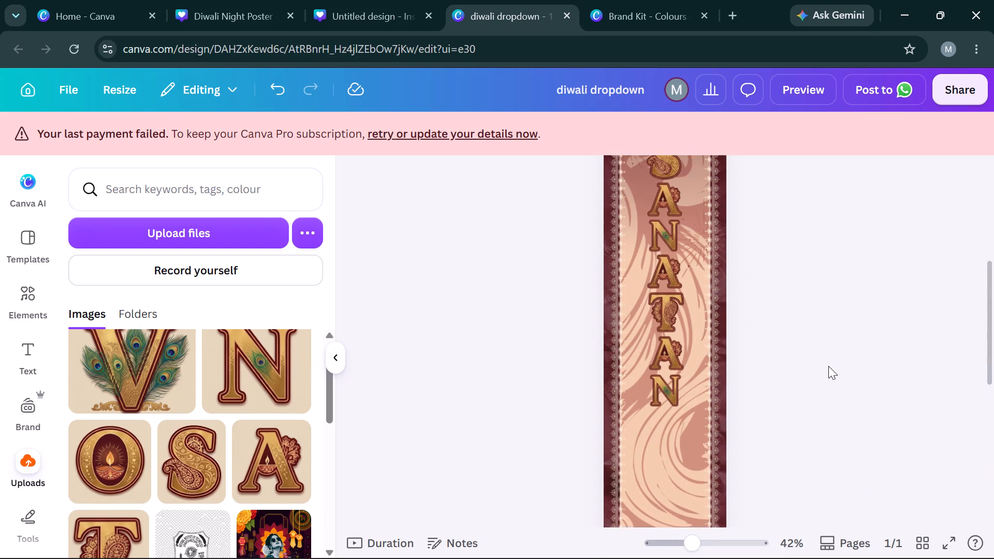
{"action": "scroll", "coordinate": [828, 366], "scroll_direction": "right", "scroll_amount": 1}
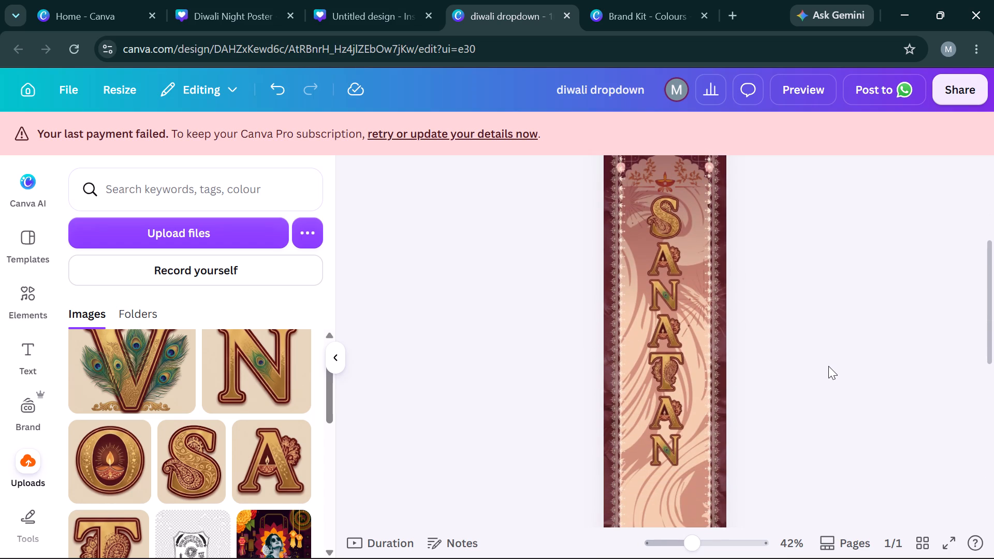
{"action": "scroll", "coordinate": [828, 366], "scroll_direction": "down", "scroll_amount": 2}
{"action": "scroll", "coordinate": [828, 366], "scroll_direction": "right", "scroll_amount": 1}
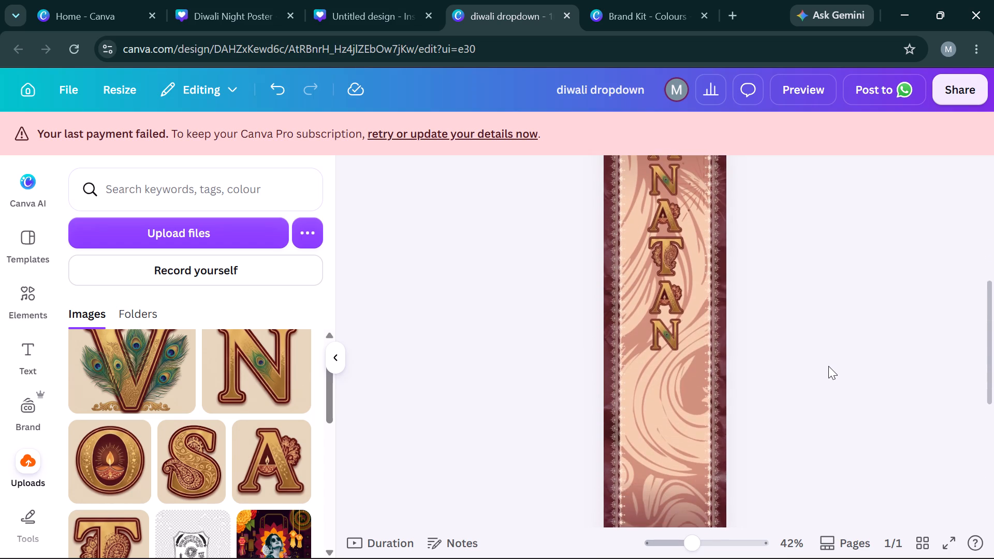
{"action": "scroll", "coordinate": [828, 366], "scroll_direction": "right", "scroll_amount": 1}
{"action": "scroll", "coordinate": [498, 455], "scroll_direction": "down", "scroll_amount": 1}
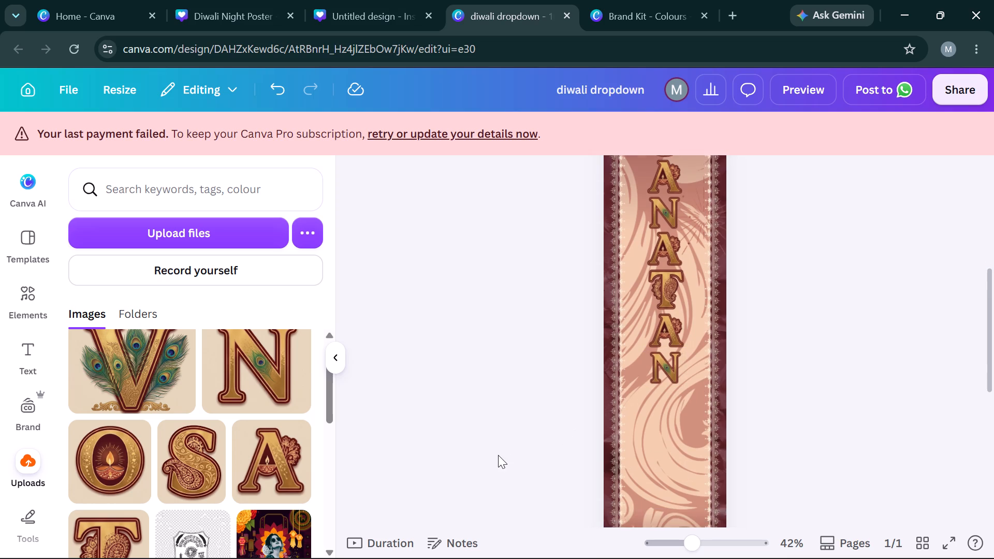
{"action": "scroll", "coordinate": [498, 455], "scroll_direction": "down", "scroll_amount": 1}
{"action": "left_click", "coordinate": [76, 492]}
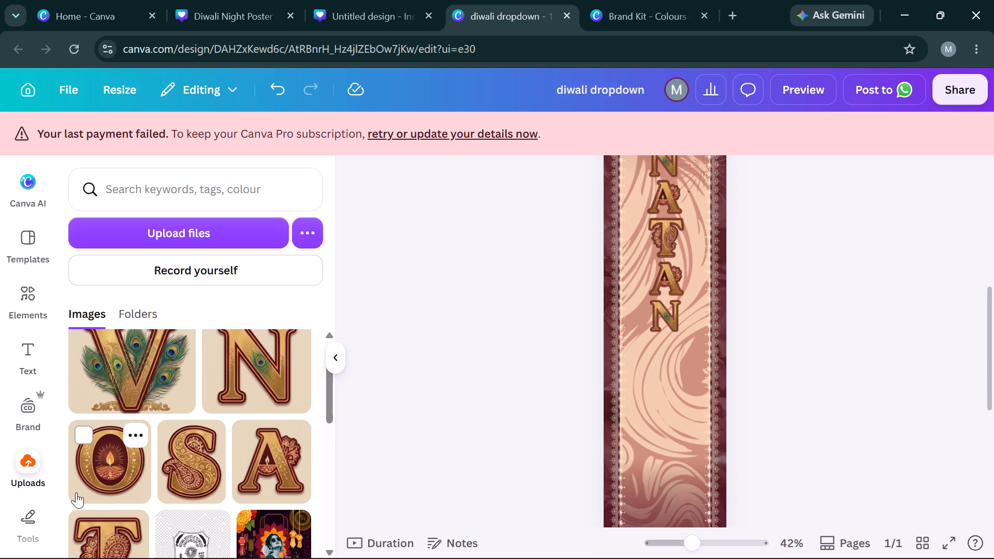
{"action": "key", "text": "Down"}
{"action": "key", "text": "Down"}
{"action": "key", "text": "Down"}
{"action": "key", "text": "Down"}
{"action": "key", "text": "Down"}
{"action": "key", "text": "Down"}
{"action": "key", "text": "Down"}
{"action": "key", "text": "Down"}
{"action": "key", "text": "Down"}
{"action": "key", "text": "Down"}
{"action": "key", "text": "Down"}
{"action": "key", "text": "Down"}
{"action": "key", "text": "Down"}
{"action": "key", "text": "Down"}
{"action": "key", "text": "Down"}
{"action": "key", "text": "Down"}
{"action": "key", "text": "Down"}
{"action": "key", "text": "Down"}
{"action": "key", "text": "Down"}
{"action": "key", "text": "Down"}
{"action": "key", "text": "Down"}
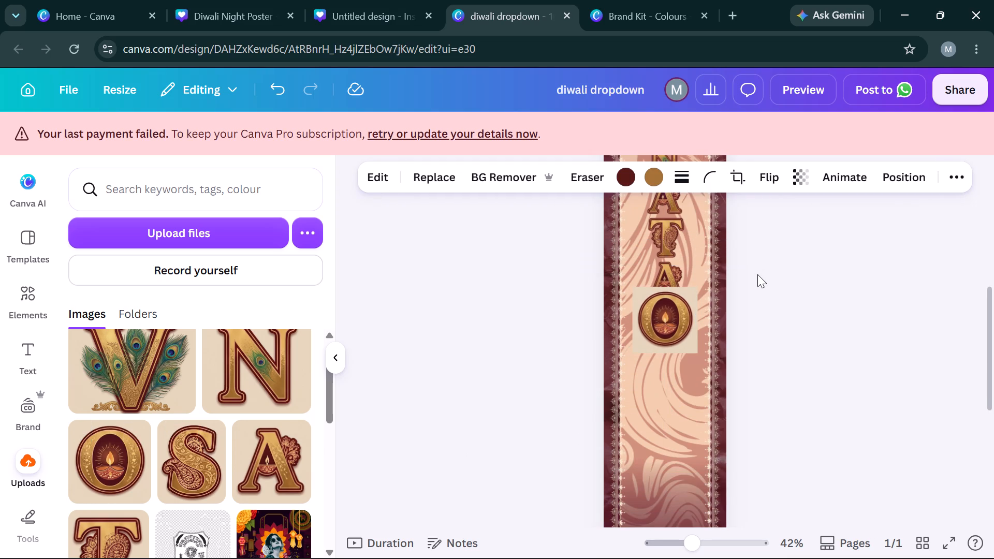
{"action": "key", "text": "Down"}
{"action": "key", "text": "Down"}
{"action": "key", "text": "Down"}
{"action": "key", "text": "Down"}
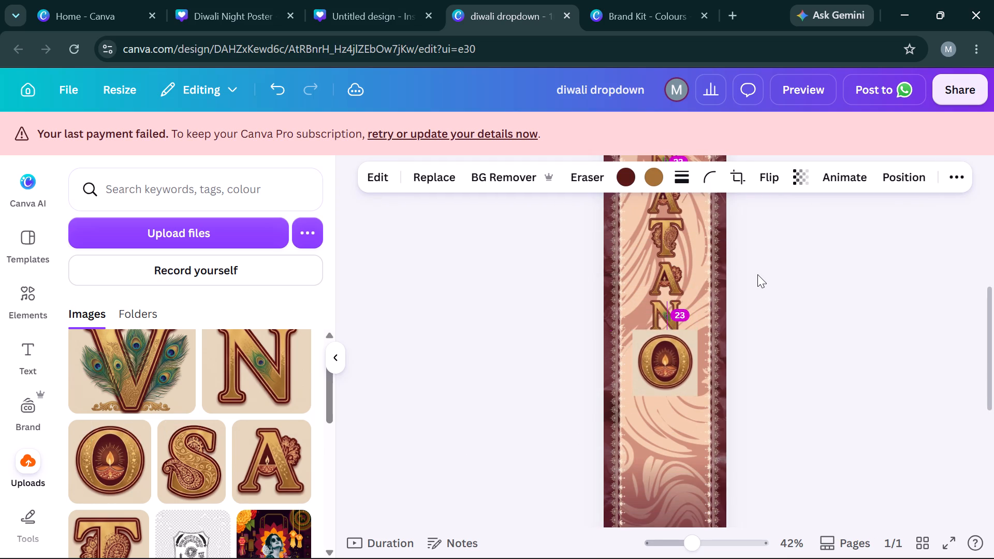
{"action": "key", "text": "Down"}
Shrink the O to roughly match the other letters and centre it beneath the N.
{"action": "left_click_drag", "start_coordinate": [635, 396], "coordinate": [649, 382]}
{"action": "key", "text": "Left"}
{"action": "key", "text": "Left"}
{"action": "key", "text": "Left"}
{"action": "key", "text": "Left"}
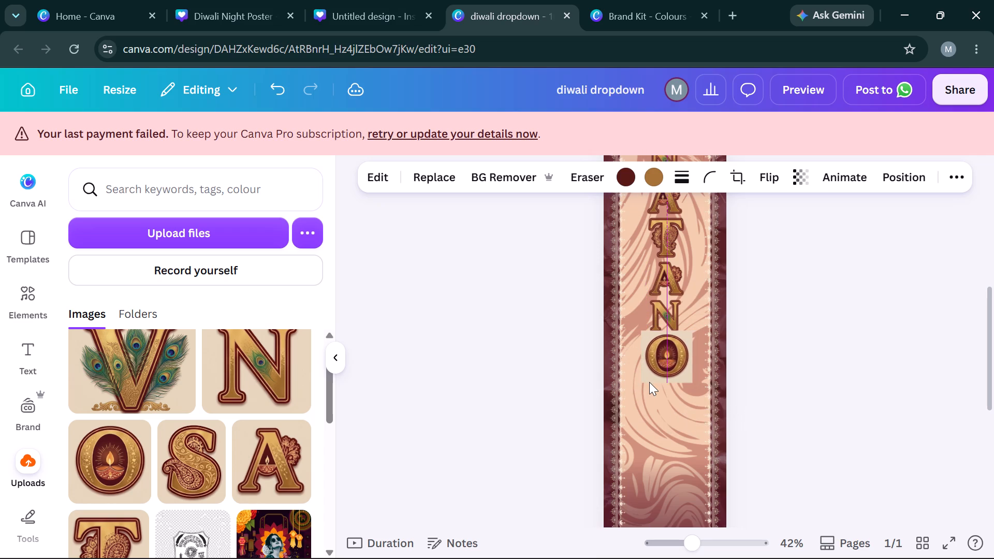
Remove the beige background from the O.
{"action": "left_click", "coordinate": [513, 179]}
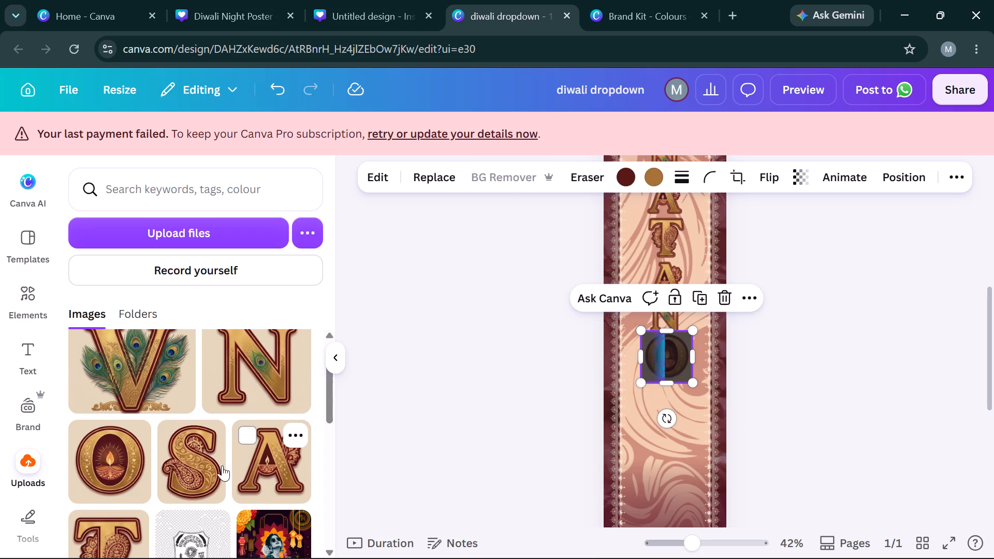
Duplicate the T from SANATAN and place the copy centred directly beneath the O.
{"action": "left_click", "coordinate": [654, 249]}
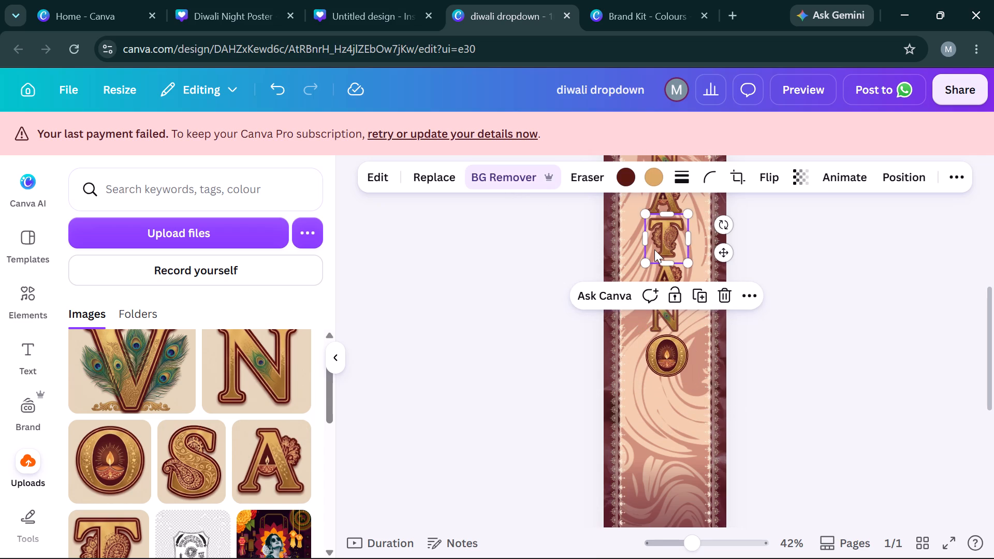
{"action": "key", "text": "ctrl+c"}
{"action": "key", "text": "ctrl+v"}
{"action": "key", "text": "Left"}
{"action": "key", "text": "Left"}
{"action": "key", "text": "Left"}
{"action": "key", "text": "Left"}
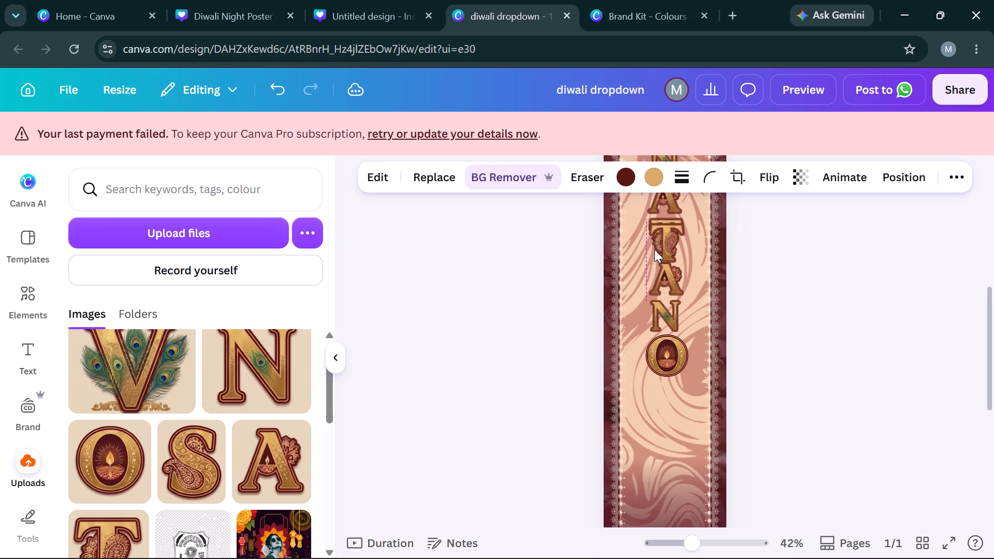
{"action": "key", "text": "Left"}
{"action": "key", "text": "Right"}
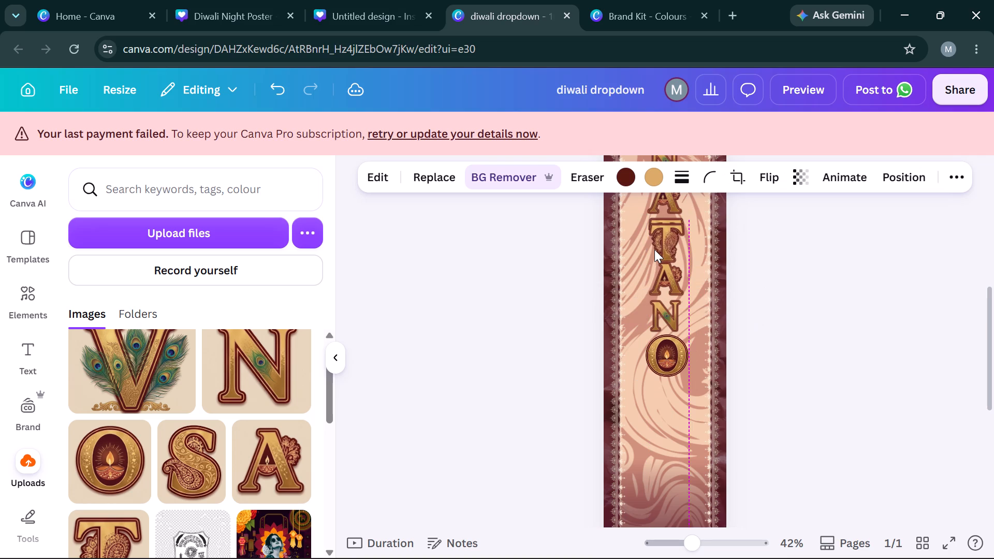
{"action": "key", "text": "Left"}
{"action": "key", "text": "Up"}
{"action": "key", "text": "Up"}
{"action": "key", "text": "Up"}
{"action": "key", "text": "Up"}
{"action": "key", "text": "Down"}
{"action": "key", "text": "Down"}
{"action": "key", "text": "Down"}
{"action": "key", "text": "Down"}
{"action": "key", "text": "Down"}
{"action": "key", "text": "Down"}
{"action": "key", "text": "Down"}
{"action": "key", "text": "Down"}
{"action": "key", "text": "Down"}
{"action": "key", "text": "Down"}
{"action": "key", "text": "Down"}
{"action": "key", "text": "Down"}
{"action": "key", "text": "Down"}
{"action": "key", "text": "Down"}
{"action": "key", "text": "Down"}
{"action": "key", "text": "Down"}
{"action": "key", "text": "Down"}
{"action": "key", "text": "Down"}
{"action": "key", "text": "Down"}
{"action": "key", "text": "Down"}
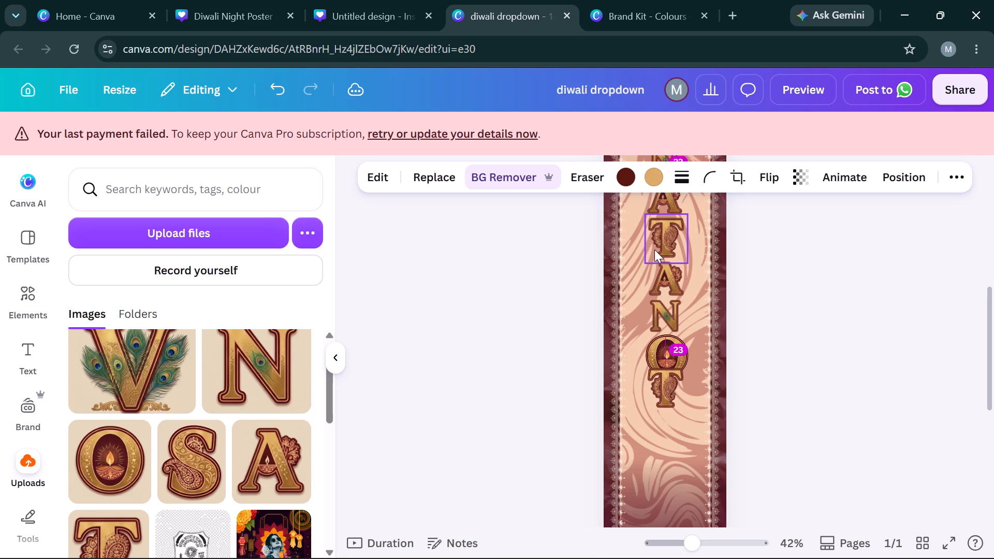
Nudge the O and the N, A and T above it slightly left to align them with the banner's centre line.
{"action": "left_click", "coordinate": [662, 364]}
{"action": "key", "text": "Left"}
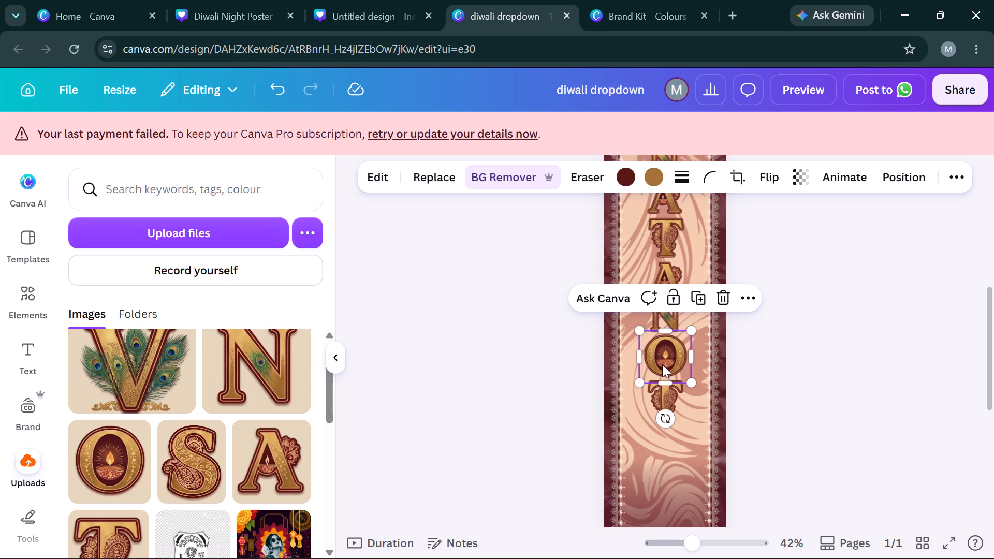
{"action": "key", "text": "Left"}
{"action": "left_click", "coordinate": [661, 318]}
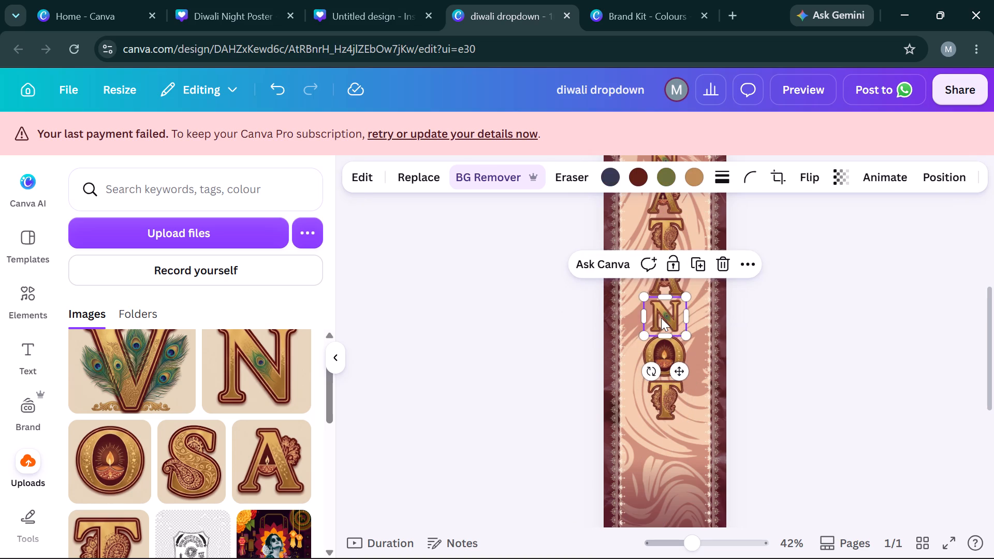
{"action": "key", "text": "Left"}
{"action": "key", "text": "Left"}
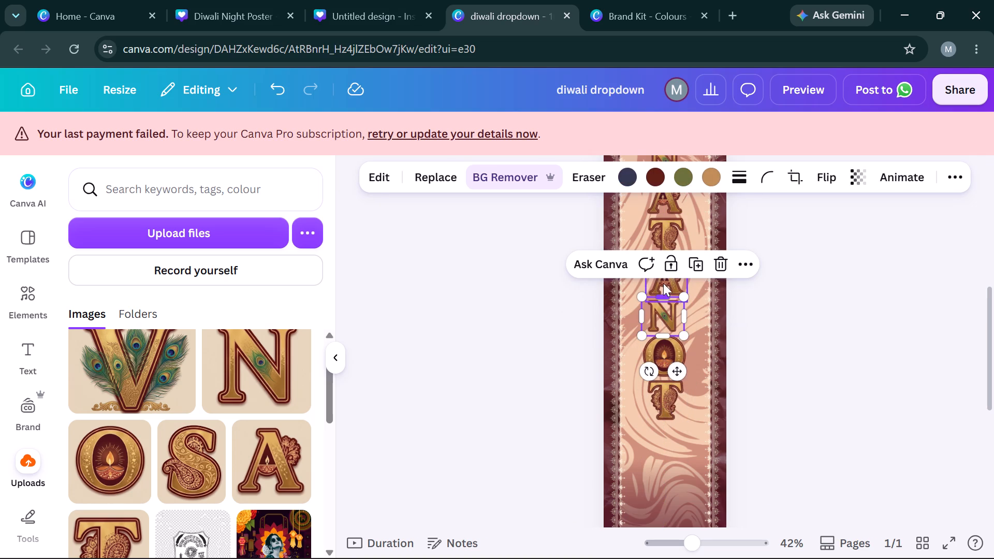
{"action": "left_click", "coordinate": [665, 282]}
{"action": "key", "text": "Left"}
{"action": "key", "text": "Left"}
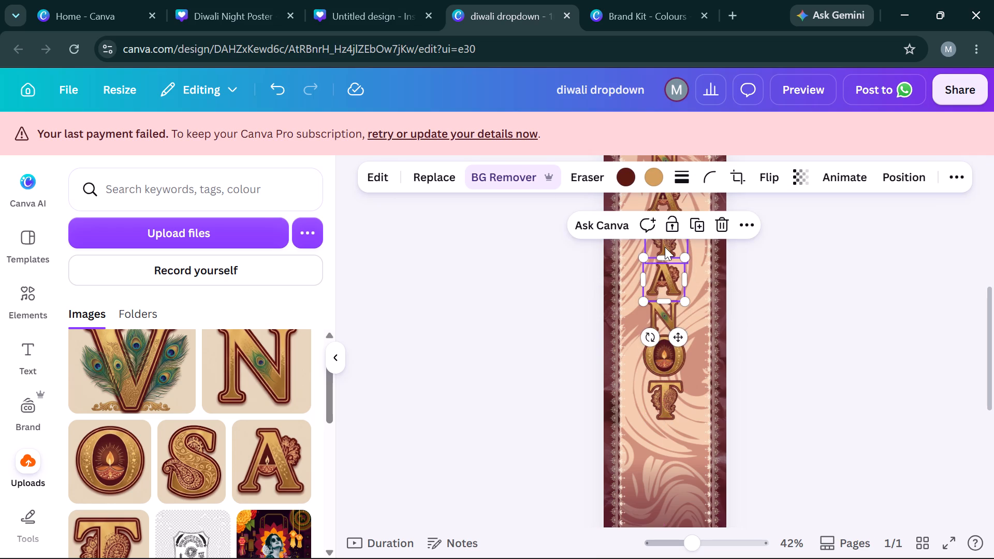
{"action": "left_click", "coordinate": [665, 247]}
{"action": "key", "text": "Left"}
{"action": "key", "text": "Left"}
Nudge the middle A above the T and the upper N slightly left to match the letters below.
{"action": "scroll", "coordinate": [665, 247], "scroll_direction": "up", "scroll_amount": 2}
{"action": "left_click", "coordinate": [655, 283]}
{"action": "key", "text": "Left"}
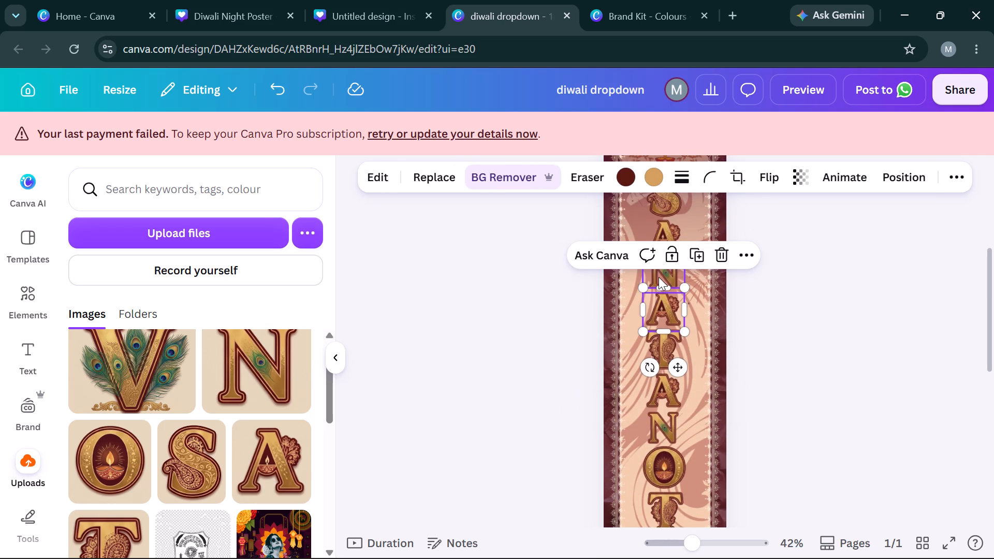
{"action": "left_click", "coordinate": [659, 277]}
{"action": "key", "text": "Left"}
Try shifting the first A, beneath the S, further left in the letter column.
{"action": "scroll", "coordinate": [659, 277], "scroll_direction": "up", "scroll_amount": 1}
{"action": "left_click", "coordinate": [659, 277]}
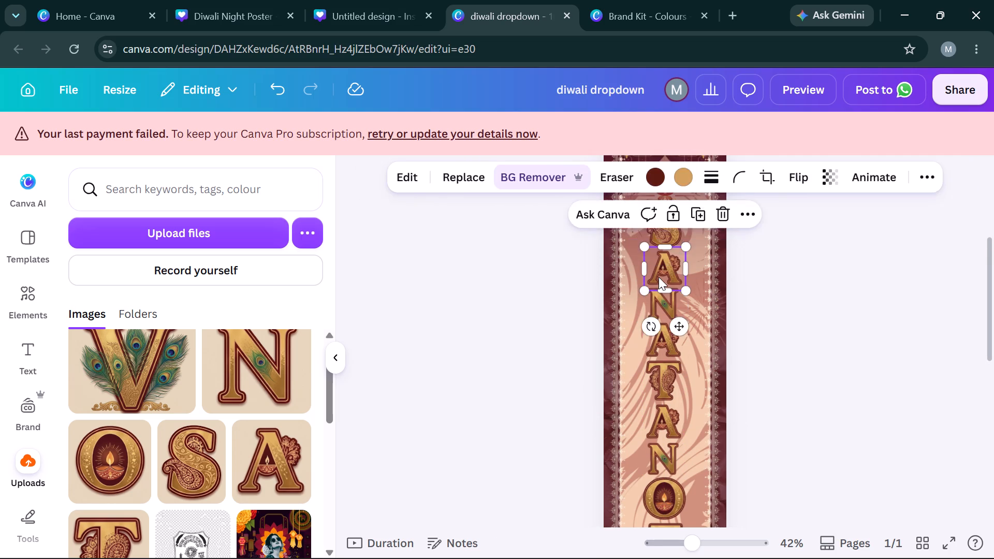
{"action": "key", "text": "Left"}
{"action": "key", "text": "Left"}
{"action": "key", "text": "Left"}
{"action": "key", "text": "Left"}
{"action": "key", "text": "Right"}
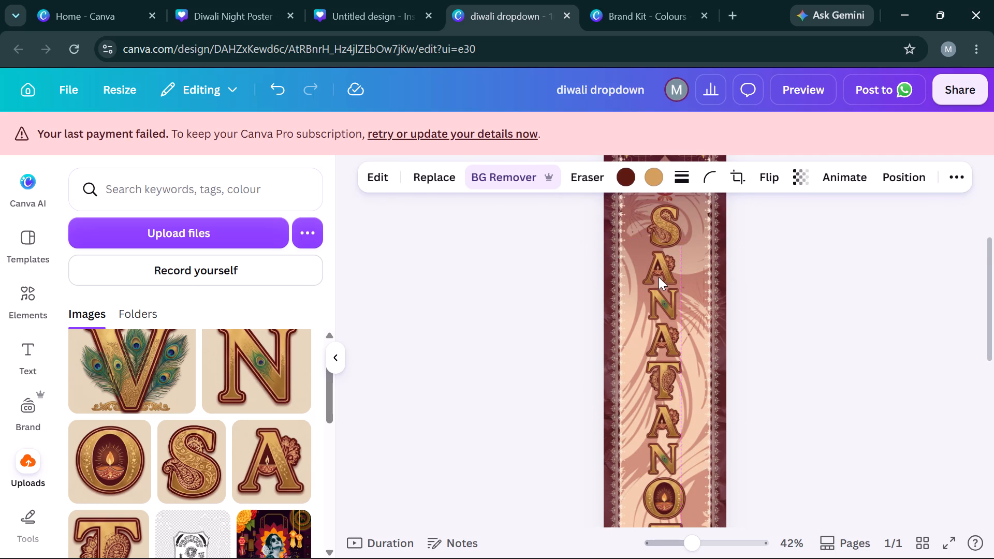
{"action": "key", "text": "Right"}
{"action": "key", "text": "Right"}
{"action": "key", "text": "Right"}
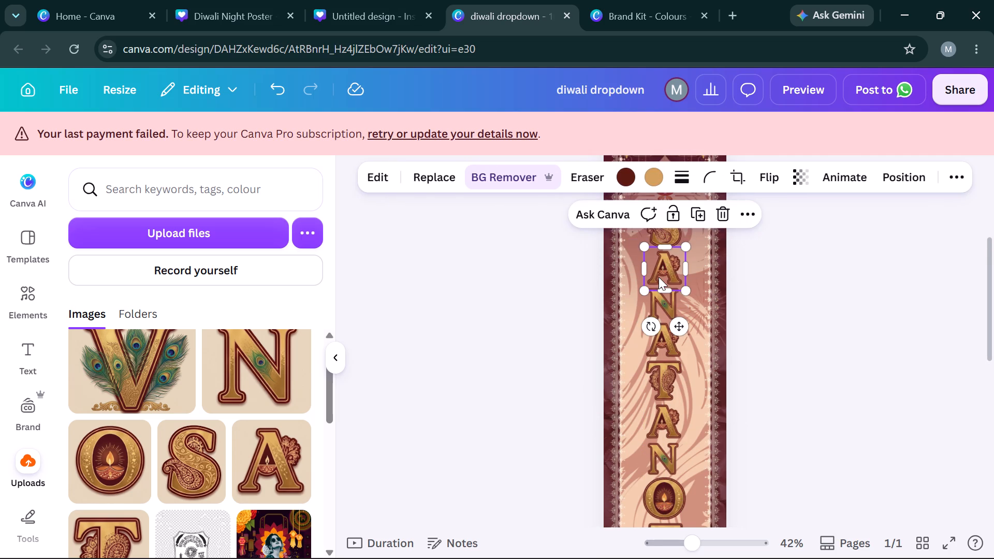
Nudge the S at the top of the lettering slightly left to align it with the column.
{"action": "scroll", "coordinate": [659, 277], "scroll_direction": "up", "scroll_amount": 1}
{"action": "left_click", "coordinate": [662, 303]}
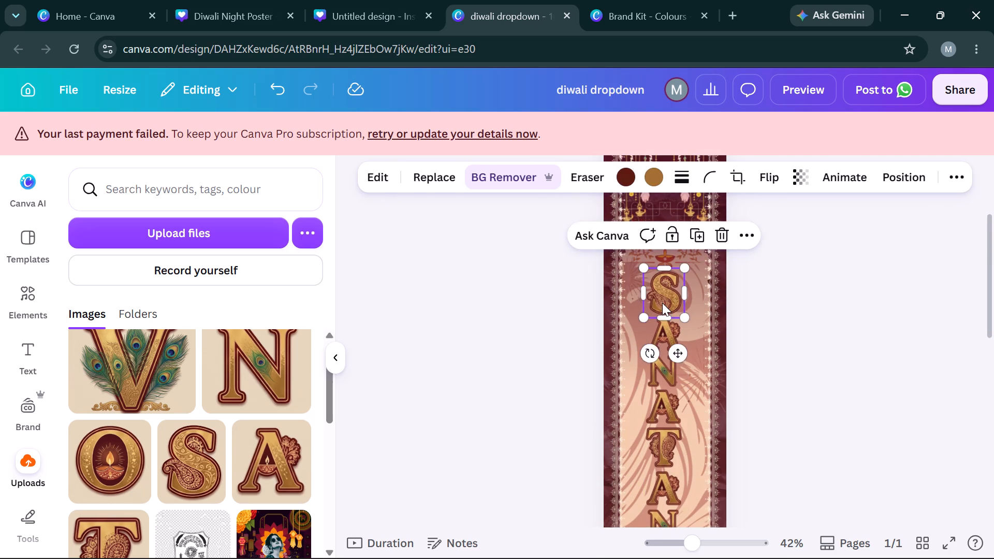
{"action": "key", "text": "Left"}
{"action": "left_click", "coordinate": [804, 366]}
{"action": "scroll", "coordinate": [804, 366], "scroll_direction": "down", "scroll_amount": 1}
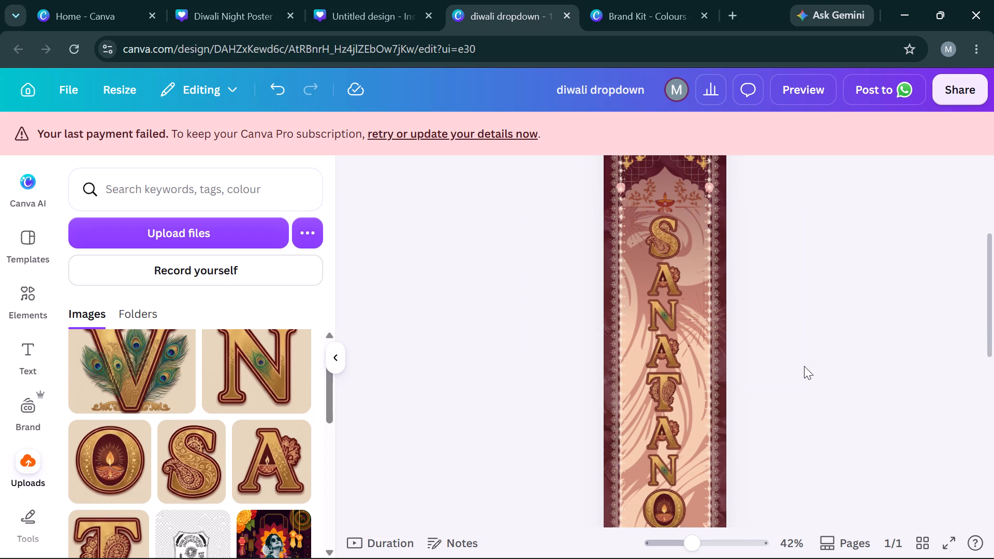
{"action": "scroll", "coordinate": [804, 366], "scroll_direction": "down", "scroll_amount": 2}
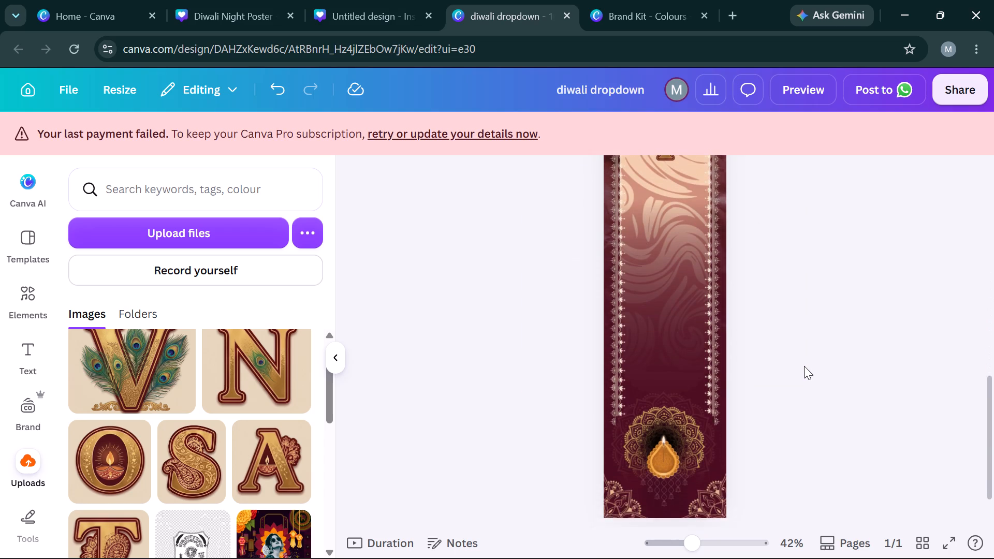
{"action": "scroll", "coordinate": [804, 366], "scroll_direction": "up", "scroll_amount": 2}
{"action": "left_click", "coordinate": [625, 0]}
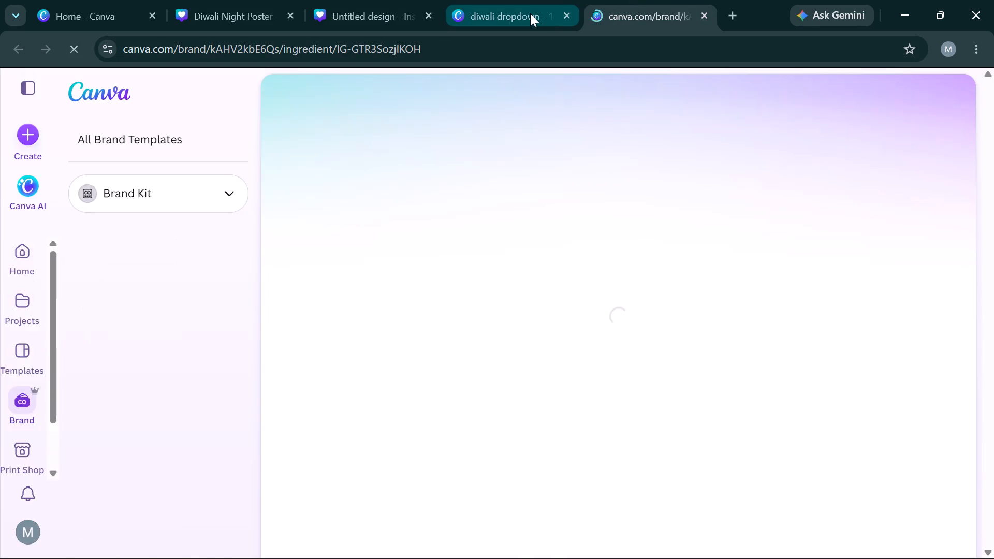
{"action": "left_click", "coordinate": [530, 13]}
Switch to the browser window with the image upscaling chat that shows the ornate V.
{"action": "key", "text": "alt+Tab"}
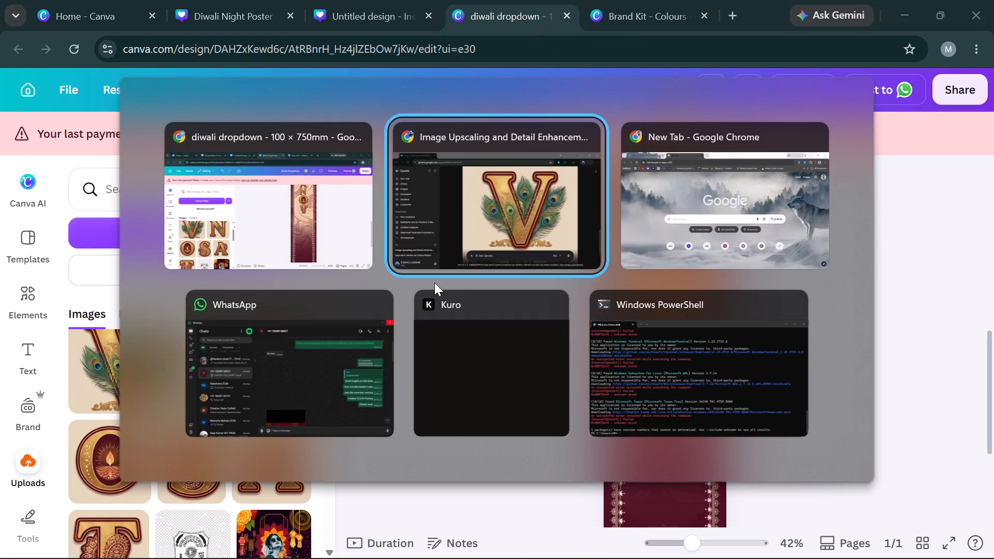
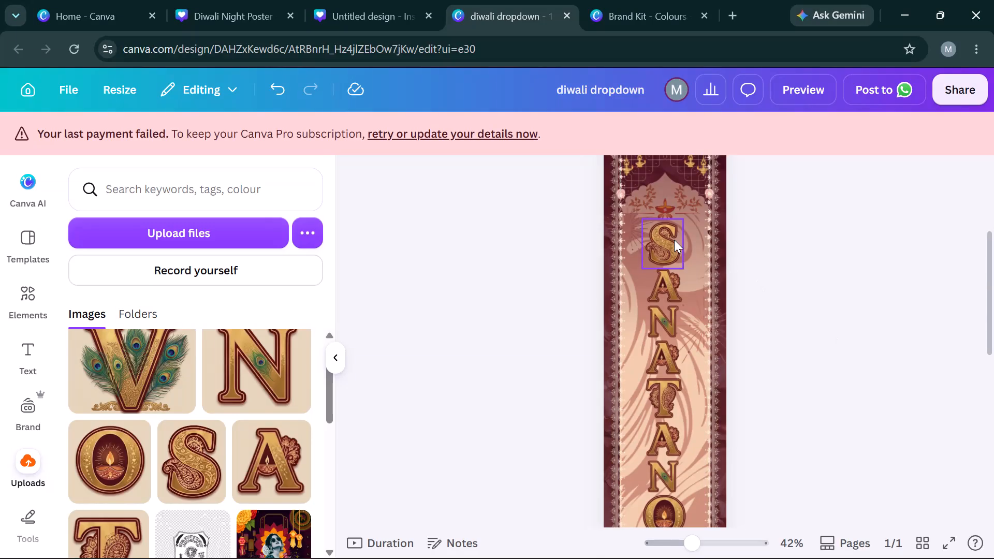
Duplicate the S at the top of the lettering and place the copy directly beneath the lower T, aligned with the column.
{"action": "left_click", "coordinate": [674, 240]}
{"action": "key", "text": "ctrl+c"}
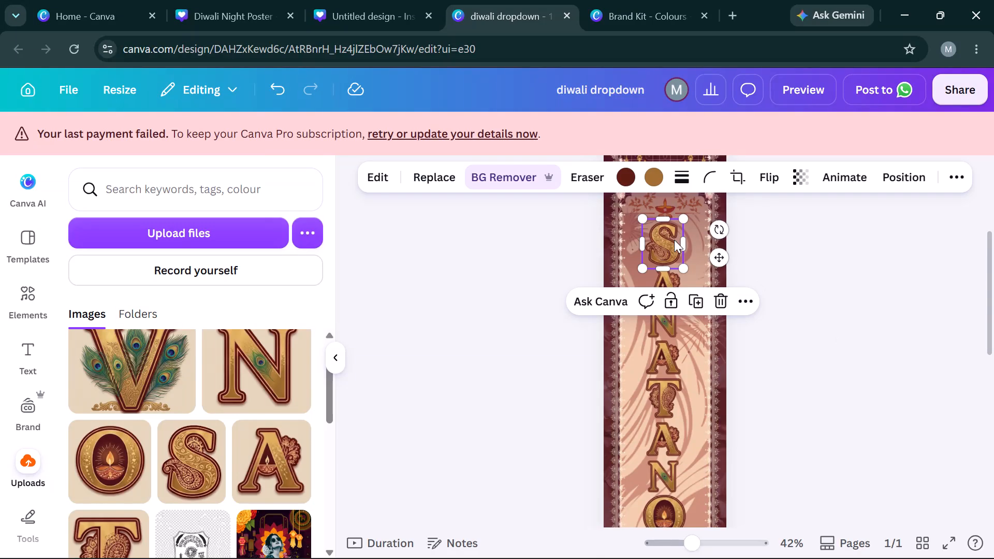
{"action": "key", "text": "ctrl+v"}
{"action": "key", "text": "Left"}
{"action": "key", "text": "Left"}
{"action": "key", "text": "Left"}
{"action": "key", "text": "Down"}
{"action": "key", "text": "Down"}
{"action": "key", "text": "Down"}
{"action": "key", "text": "Down"}
{"action": "key", "text": "Down"}
{"action": "key", "text": "Down"}
{"action": "key", "text": "Down"}
{"action": "key", "text": "Down"}
{"action": "key", "text": "Down"}
{"action": "key", "text": "Down"}
{"action": "key", "text": "Down"}
{"action": "key", "text": "Down"}
{"action": "key", "text": "Down"}
{"action": "key", "text": "Down"}
{"action": "key", "text": "Down"}
{"action": "key", "text": "Down"}
{"action": "key", "text": "Down"}
{"action": "key", "text": "Down"}
{"action": "key", "text": "Down"}
{"action": "key", "text": "Down"}
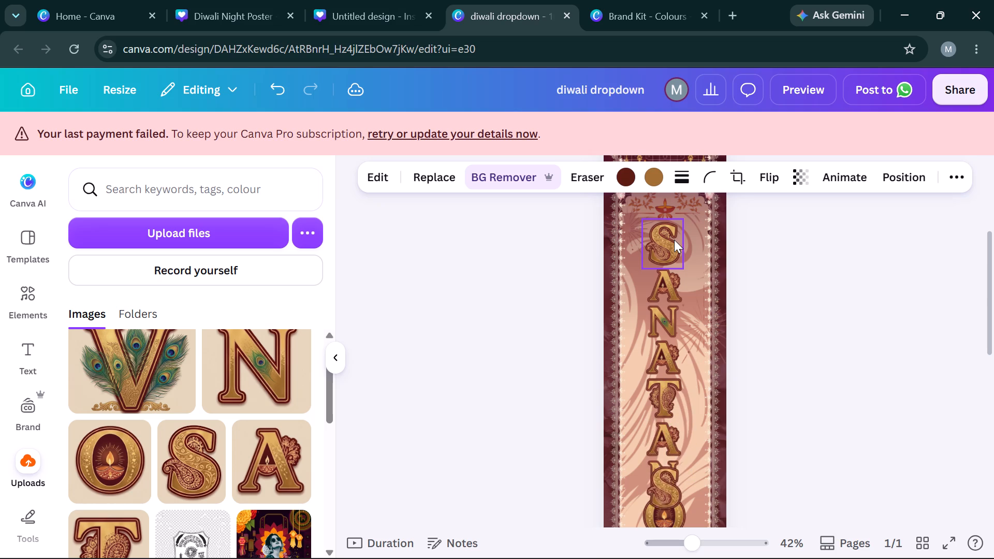
{"action": "scroll", "coordinate": [674, 240], "scroll_direction": "down", "scroll_amount": 4}
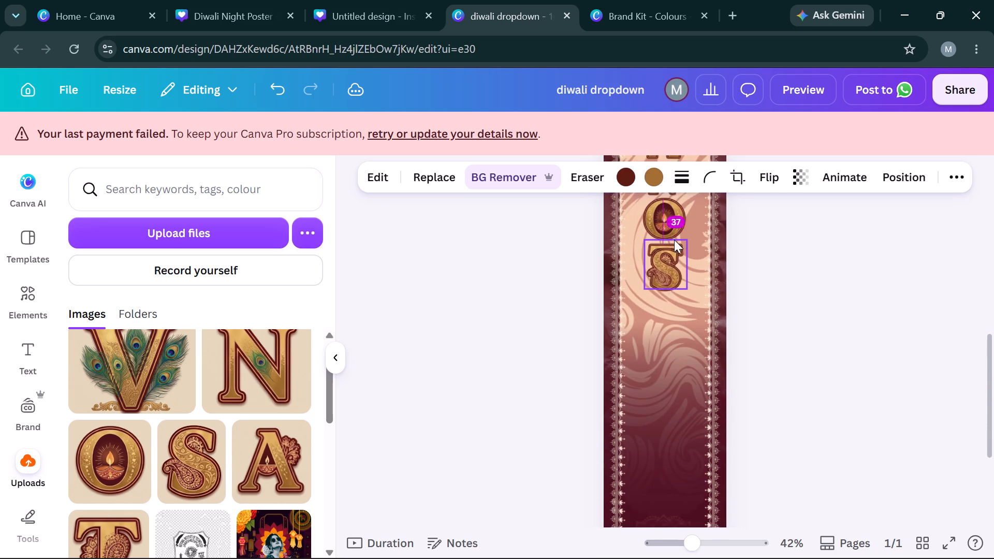
{"action": "scroll", "coordinate": [674, 240], "scroll_direction": "down", "scroll_amount": 1}
{"action": "key", "text": "Up"}
{"action": "key", "text": "Up"}
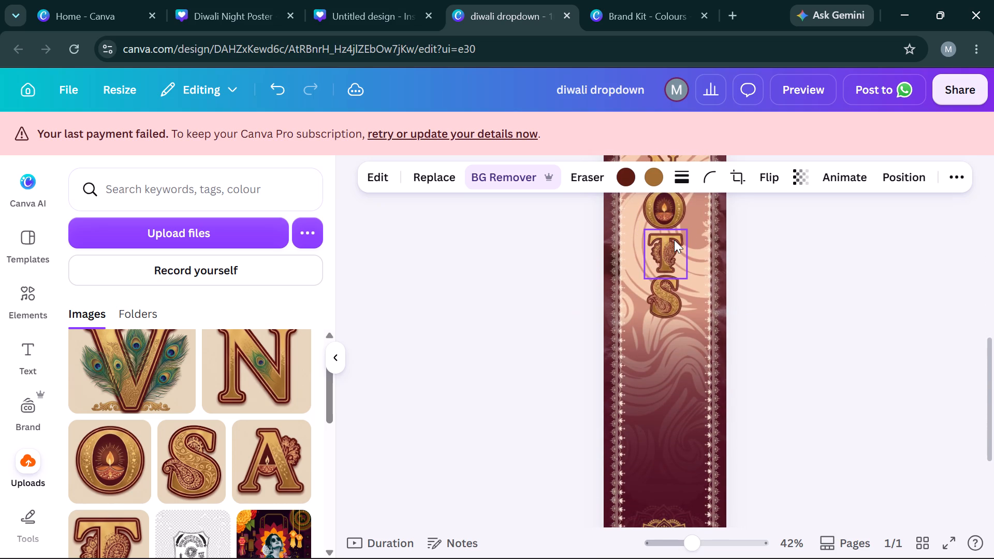
{"action": "key", "text": "Down"}
{"action": "left_click", "coordinate": [803, 362]}
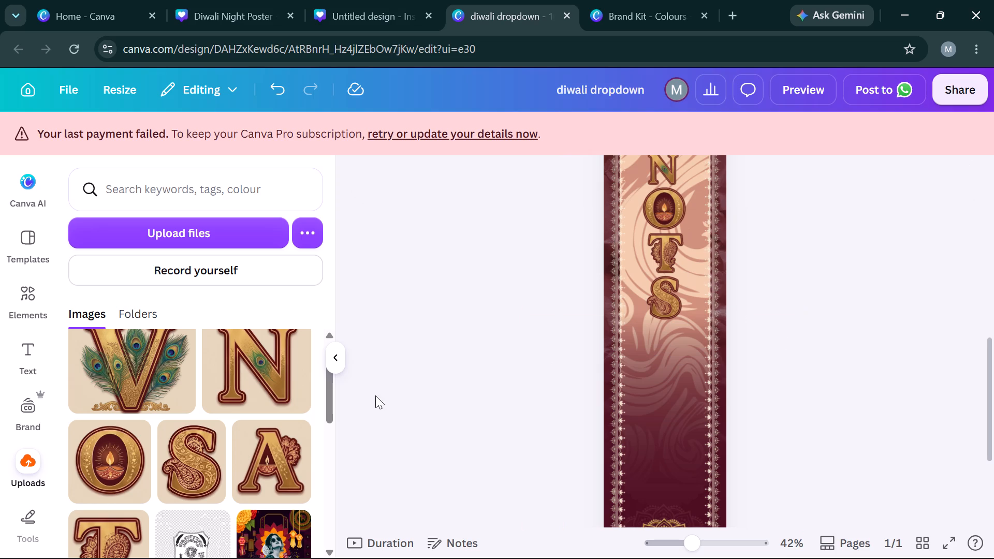
Duplicate the A above the lower N and place the copy directly beneath the lower S, aligned with the column.
{"action": "scroll", "coordinate": [655, 246], "scroll_direction": "up", "scroll_amount": 2}
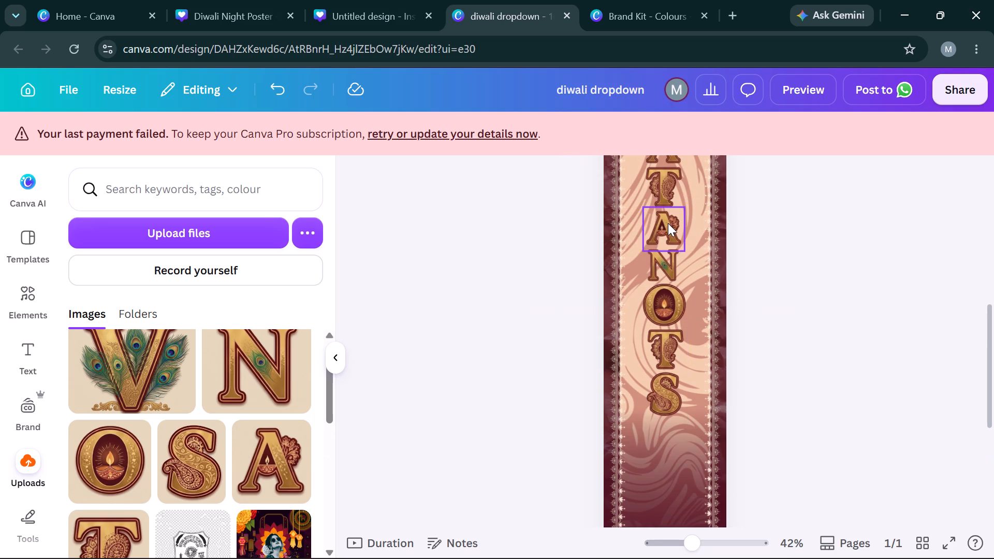
{"action": "left_click", "coordinate": [668, 223]}
{"action": "key", "text": "ctrl+c"}
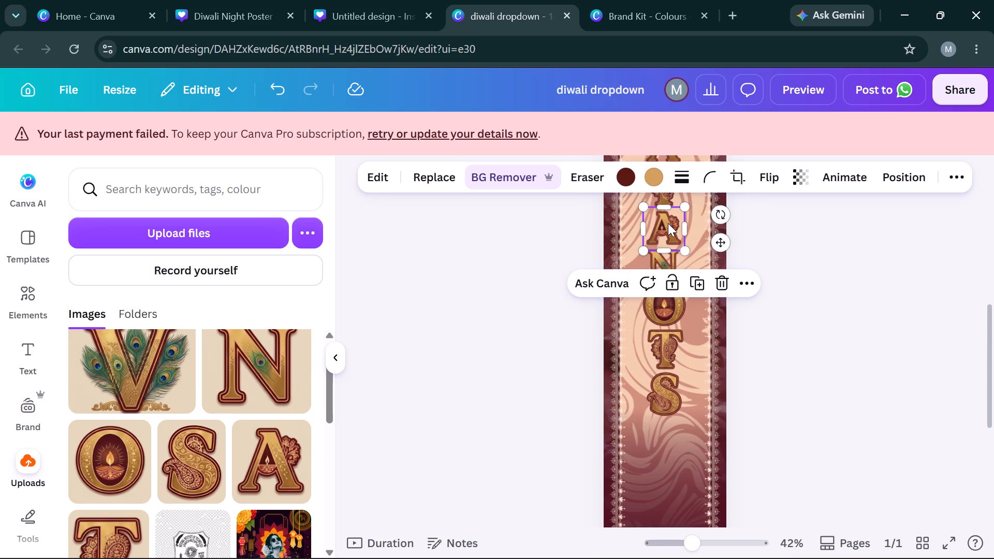
{"action": "key", "text": "ctrl+v"}
{"action": "key", "text": "Left"}
{"action": "key", "text": "Left"}
{"action": "key", "text": "Left"}
{"action": "key", "text": "Left"}
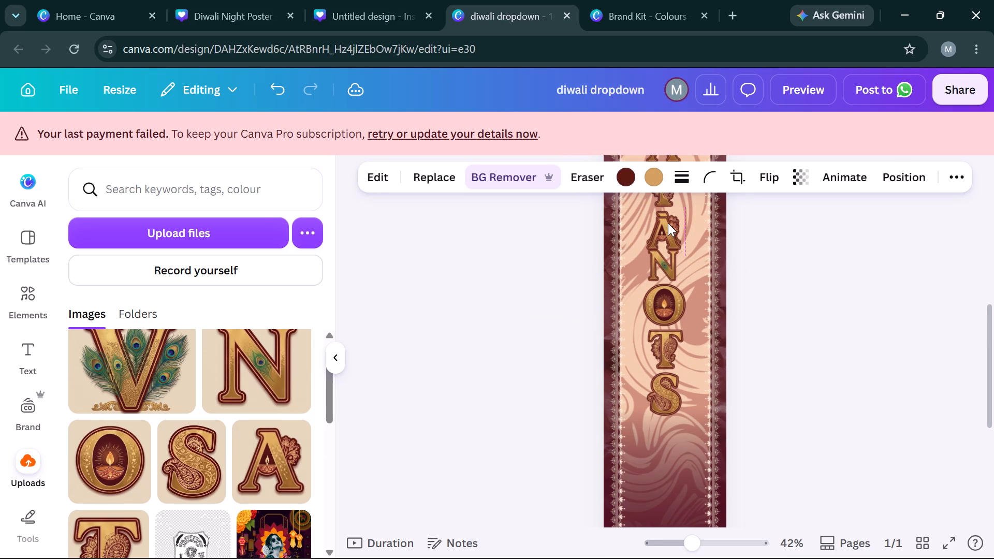
{"action": "key", "text": "Down"}
{"action": "key", "text": "Down"}
{"action": "key", "text": "Left"}
{"action": "key", "text": "Up"}
{"action": "key", "text": "Up"}
{"action": "key", "text": "Up"}
{"action": "key", "text": "Up"}
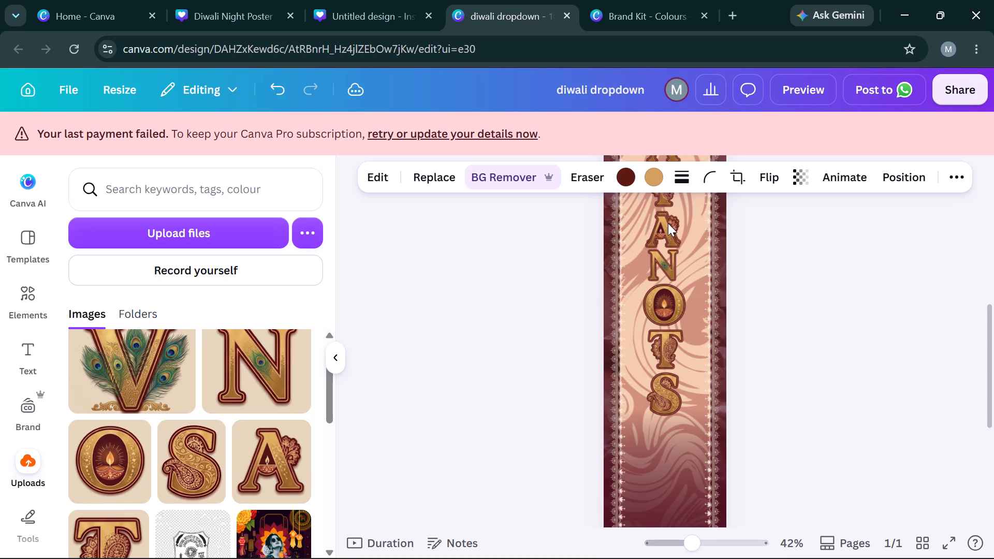
{"action": "key", "text": "Up"}
{"action": "key", "text": "Up"}
{"action": "key", "text": "Right"}
{"action": "key", "text": "Right"}
{"action": "key", "text": "Left"}
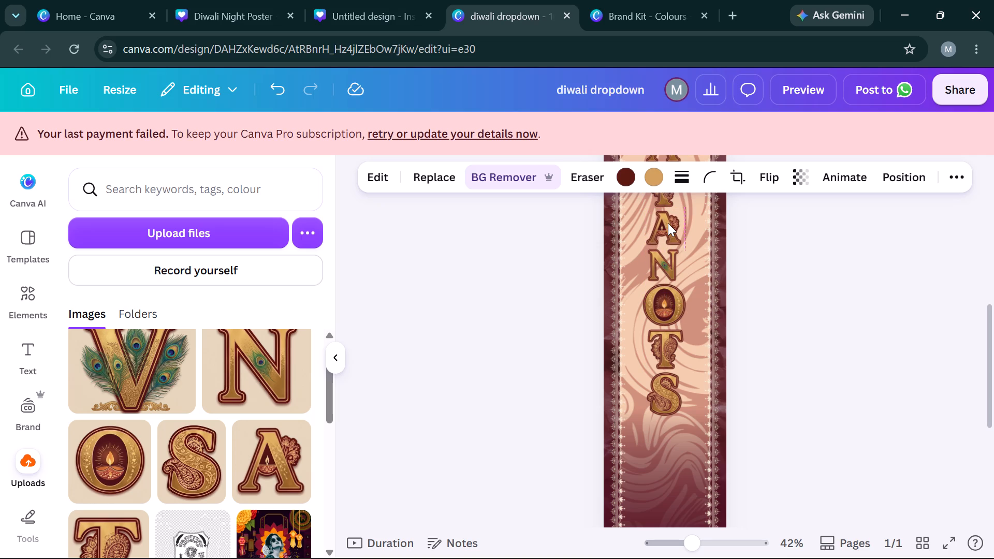
{"action": "key", "text": "Down"}
{"action": "key", "text": "Down"}
{"action": "key", "text": "Down"}
{"action": "key", "text": "Down"}
{"action": "key", "text": "Down"}
{"action": "key", "text": "Down"}
{"action": "key", "text": "Down"}
{"action": "key", "text": "Down"}
{"action": "key", "text": "Down"}
{"action": "key", "text": "Down"}
{"action": "key", "text": "Down"}
{"action": "key", "text": "Down"}
{"action": "key", "text": "Down"}
{"action": "key", "text": "Down"}
{"action": "key", "text": "Down"}
{"action": "key", "text": "Down"}
{"action": "key", "text": "Down"}
{"action": "key", "text": "Down"}
{"action": "key", "text": "Down"}
{"action": "key", "text": "Down"}
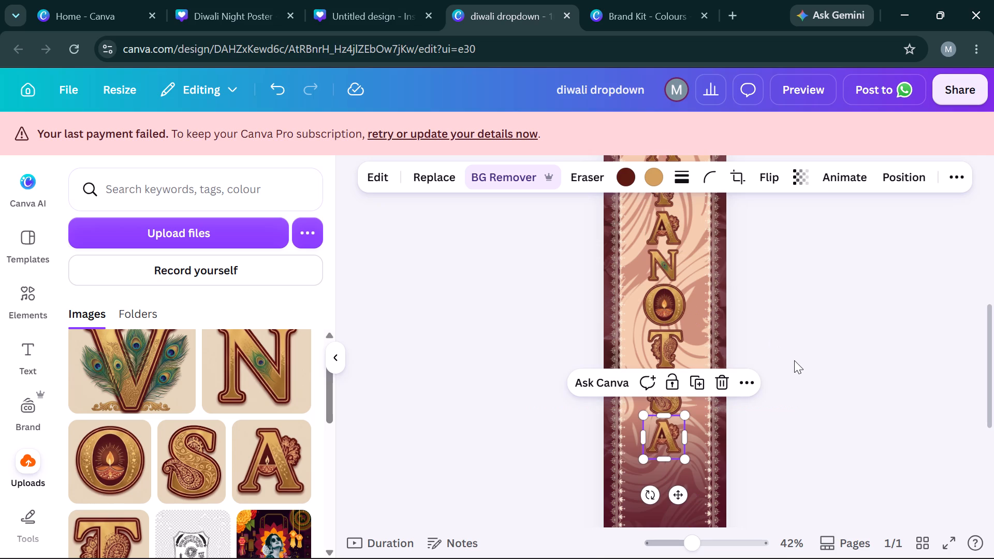
Add the uploaded peacock-feather V image and move it straight down into the empty area below the lowest A.
{"action": "scroll", "coordinate": [794, 360], "scroll_direction": "down", "scroll_amount": 1}
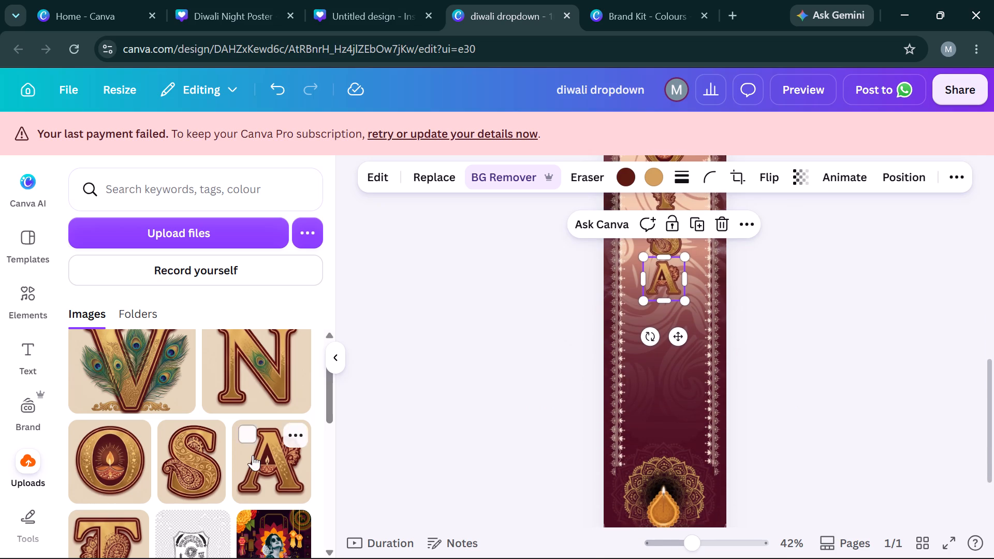
{"action": "left_click", "coordinate": [168, 389]}
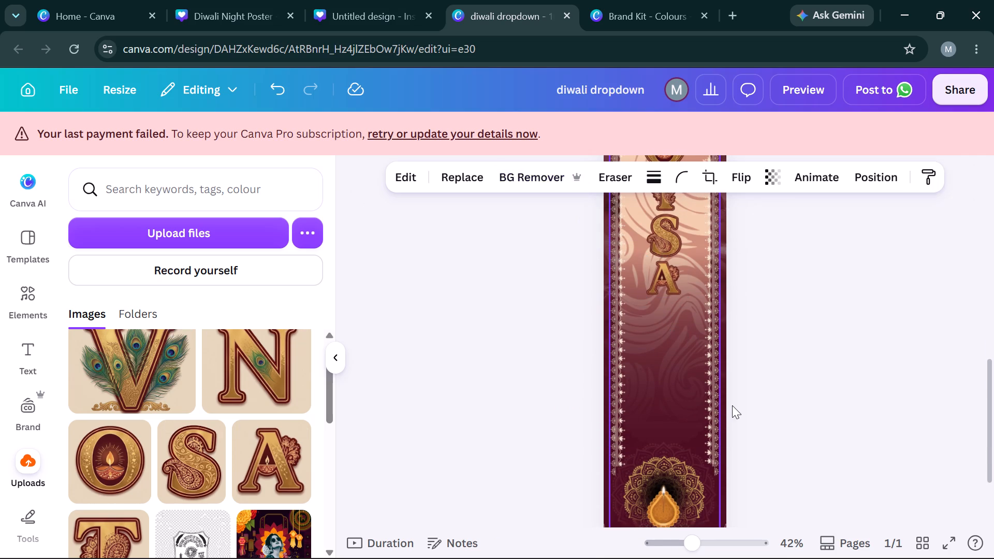
{"action": "scroll", "coordinate": [707, 284], "scroll_direction": "up", "scroll_amount": 1}
{"action": "key", "text": "Down"}
{"action": "key", "text": "Down"}
{"action": "key", "text": "Down"}
{"action": "key", "text": "Down"}
{"action": "key", "text": "Down"}
{"action": "key", "text": "Down"}
{"action": "key", "text": "Down"}
{"action": "key", "text": "Down"}
{"action": "key", "text": "Down"}
{"action": "key", "text": "Down"}
{"action": "key", "text": "Down"}
{"action": "key", "text": "Down"}
{"action": "key", "text": "Down"}
{"action": "key", "text": "Down"}
{"action": "key", "text": "Down"}
{"action": "key", "text": "Down"}
{"action": "key", "text": "Down"}
{"action": "key", "text": "Down"}
{"action": "key", "text": "Down"}
{"action": "key", "text": "Down"}
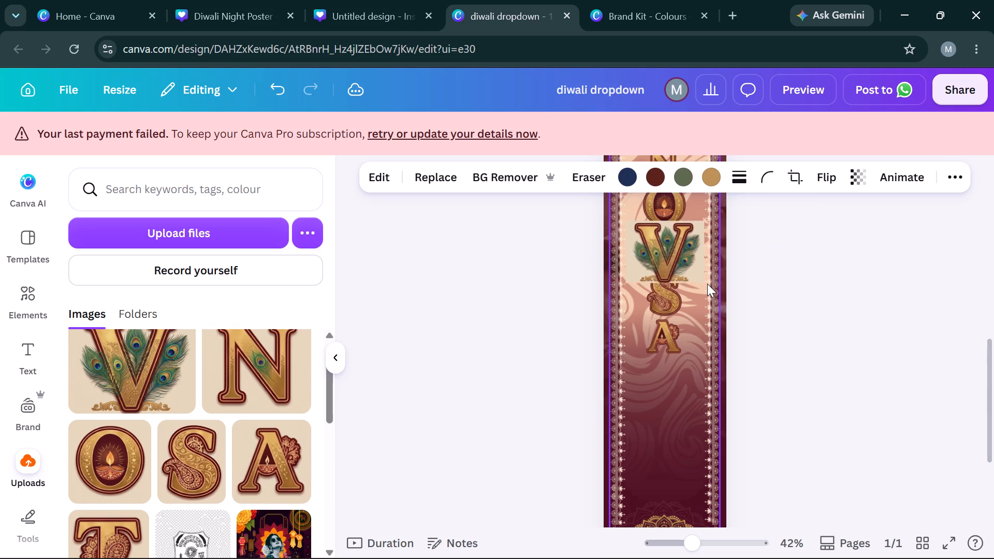
{"action": "key", "text": "Down"}
{"action": "key", "text": "Down"}
{"action": "key", "text": "Down"}
{"action": "key", "text": "Down"}
{"action": "key", "text": "Down"}
{"action": "key", "text": "Down"}
{"action": "key", "text": "Down"}
{"action": "key", "text": "Down"}
{"action": "key", "text": "Down"}
{"action": "key", "text": "Down"}
{"action": "key", "text": "Down"}
{"action": "key", "text": "Down"}
{"action": "key", "text": "Down"}
{"action": "key", "text": "Down"}
{"action": "key", "text": "Down"}
{"action": "key", "text": "Down"}
{"action": "key", "text": "Down"}
{"action": "key", "text": "Down"}
{"action": "key", "text": "Down"}
{"action": "key", "text": "Down"}
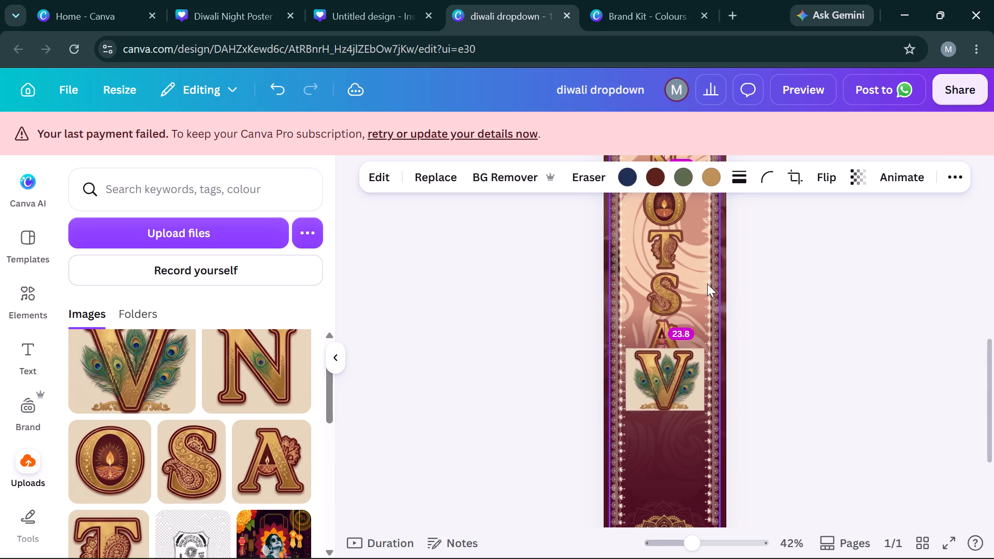
{"action": "key", "text": "Down"}
{"action": "key", "text": "Down"}
{"action": "key", "text": "Down"}
{"action": "key", "text": "Down"}
{"action": "key", "text": "Down"}
{"action": "key", "text": "Down"}
{"action": "key", "text": "Down"}
{"action": "key", "text": "Down"}
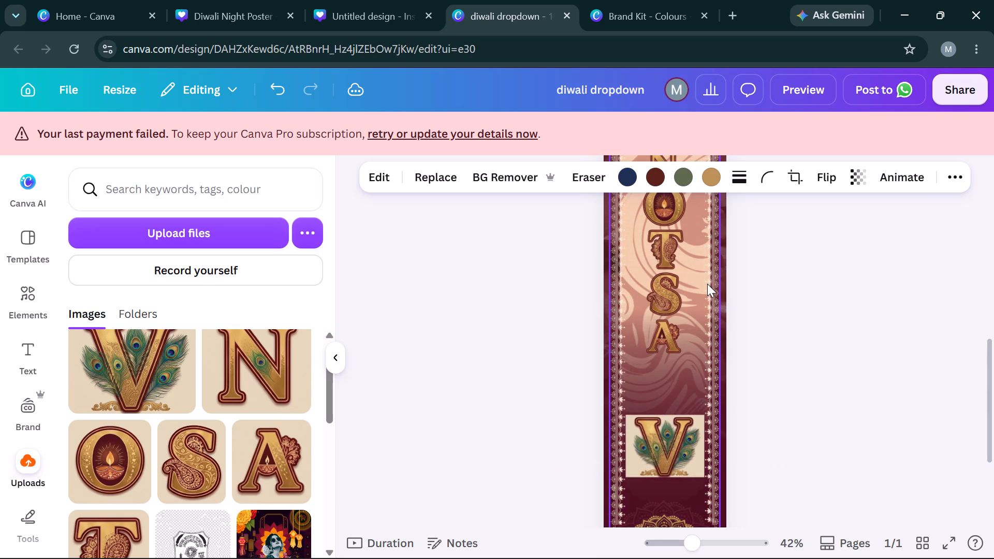
Remove the V image's background and shrink it to about the width of the other letters.
{"action": "left_click", "coordinate": [477, 184]}
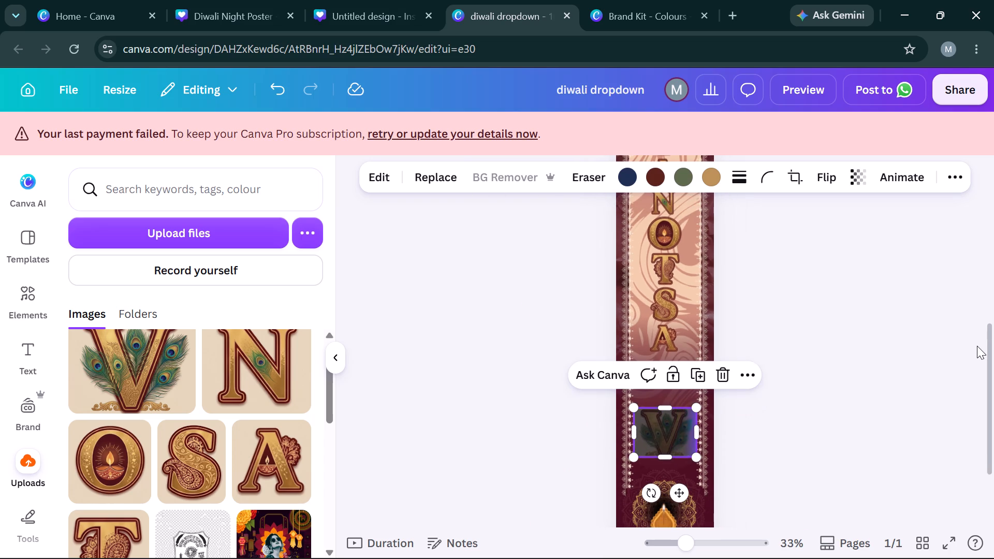
{"action": "left_click_drag", "start_coordinate": [636, 451], "coordinate": [645, 440]}
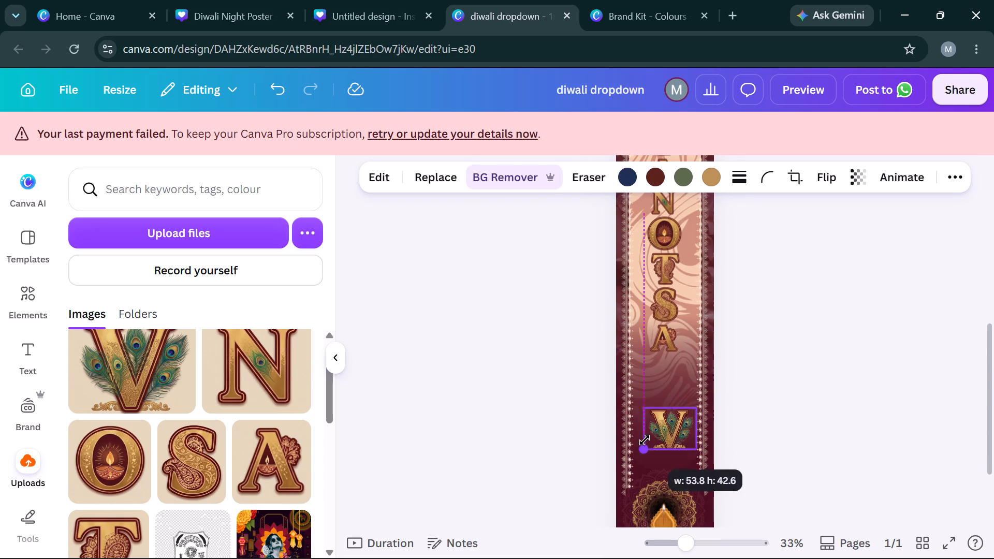
{"action": "left_click_drag", "start_coordinate": [645, 440], "coordinate": [647, 439]}
{"action": "key", "text": "Left"}
{"action": "key", "text": "Left"}
{"action": "key", "text": "Left"}
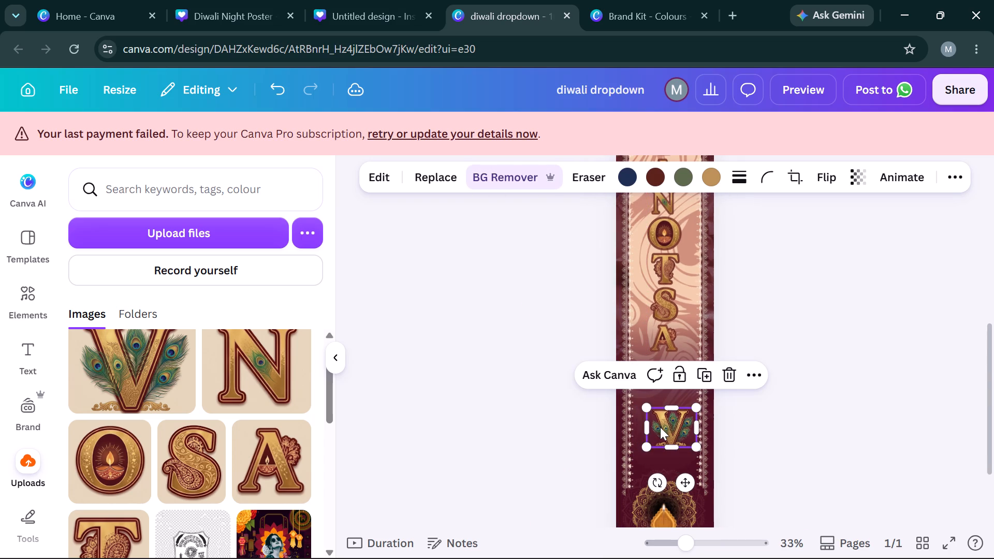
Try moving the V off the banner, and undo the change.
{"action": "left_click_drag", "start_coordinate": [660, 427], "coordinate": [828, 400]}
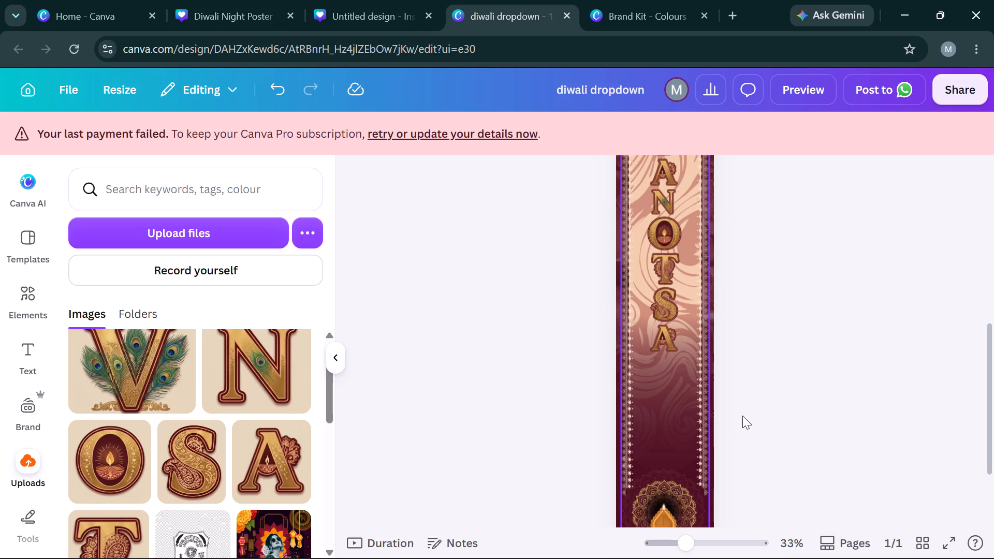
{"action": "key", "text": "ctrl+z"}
Remove the background from the resized V image again.
{"action": "left_click", "coordinate": [674, 428]}
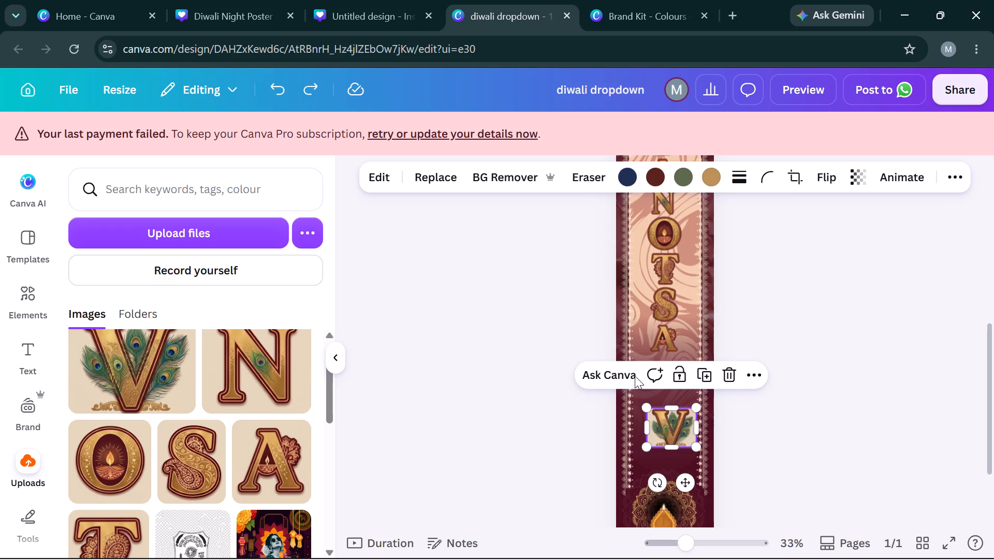
{"action": "left_click", "coordinate": [508, 185]}
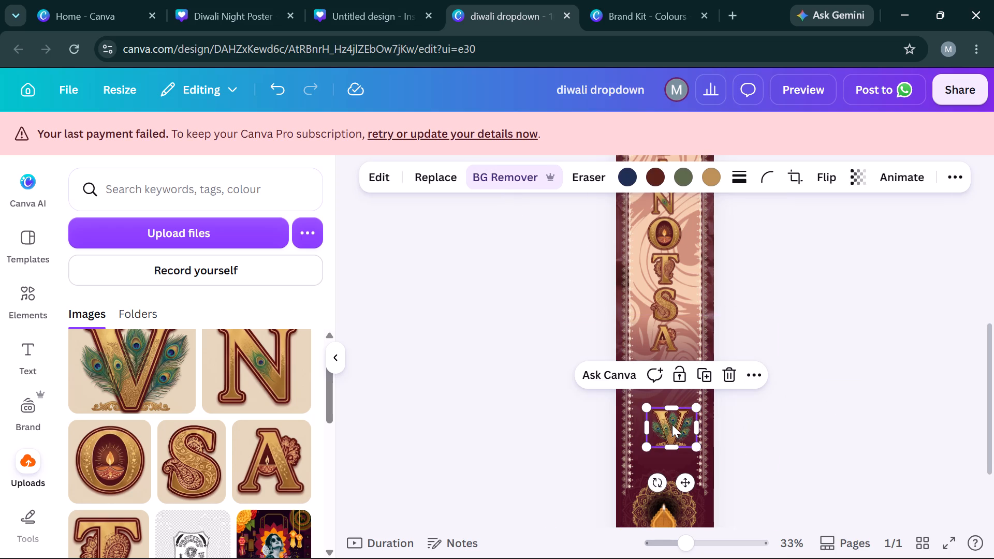
Nudge the V slightly left to centre it under the letter column.
{"action": "left_click", "coordinate": [672, 424]}
{"action": "left_click", "coordinate": [672, 424]}
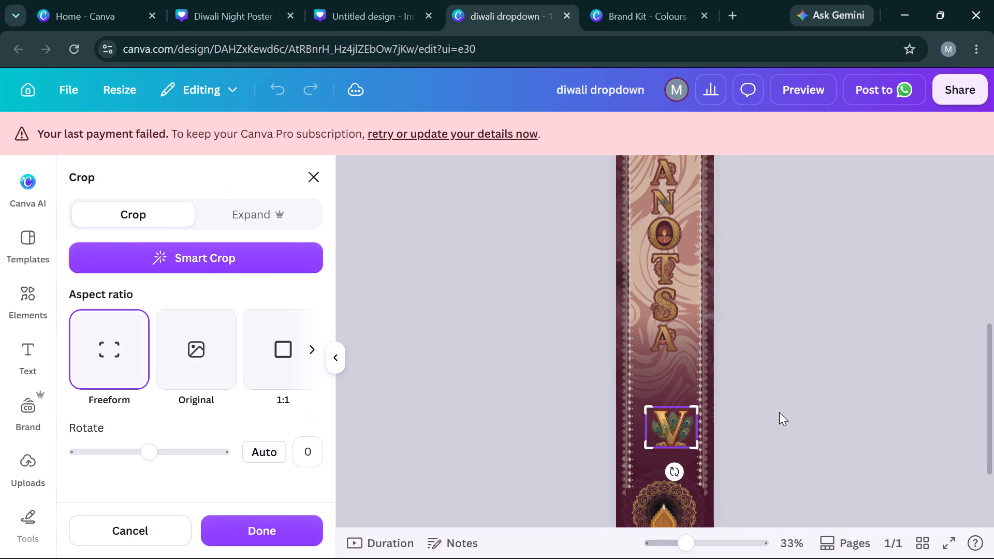
{"action": "left_click", "coordinate": [779, 412]}
{"action": "key", "text": "Left"}
{"action": "key", "text": "Left"}
{"action": "key", "text": "Left"}
{"action": "key", "text": "Left"}
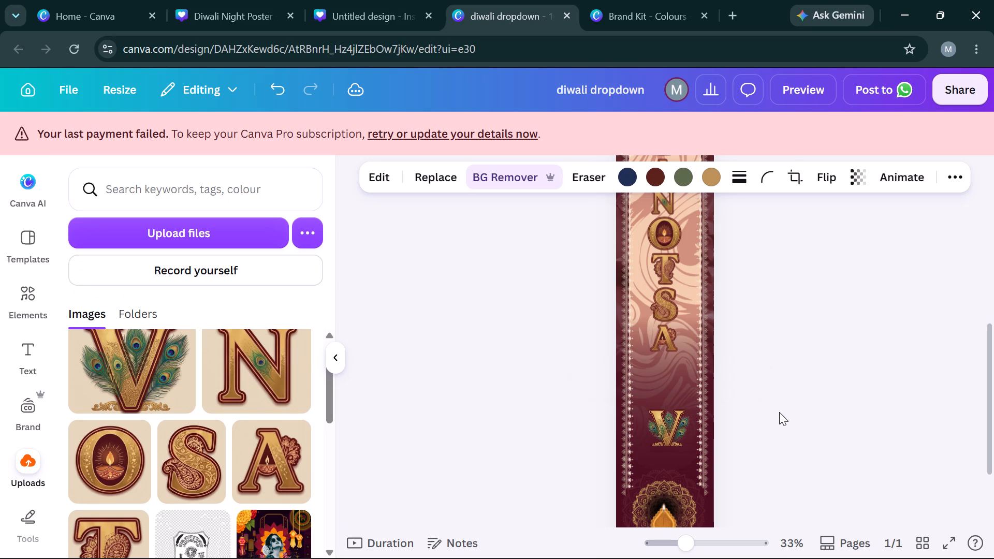
{"action": "key", "text": "Left"}
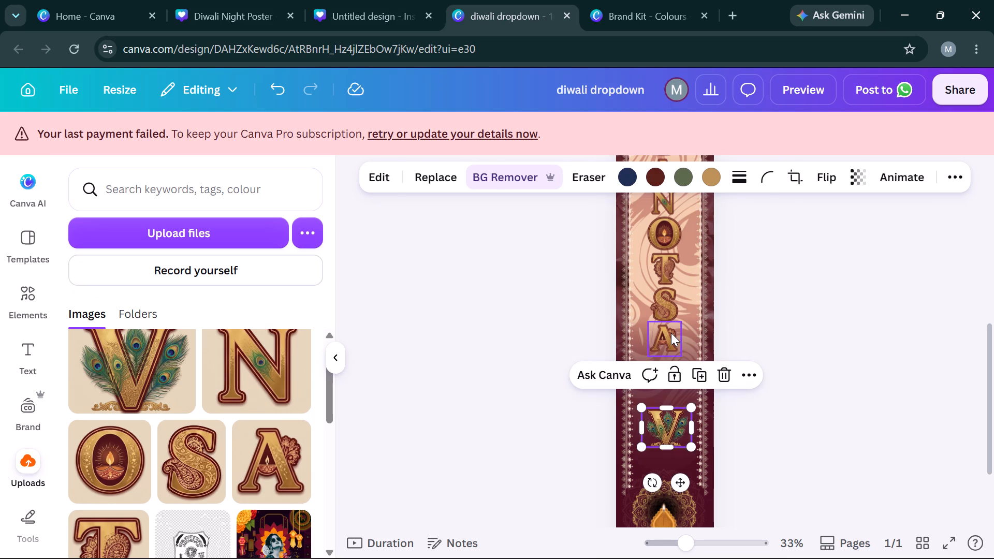
Move the last A down the letter column so it sits just above the final V.
{"action": "left_click", "coordinate": [671, 333]}
{"action": "key", "text": "Down"}
{"action": "key", "text": "Down"}
{"action": "key", "text": "Down"}
{"action": "key", "text": "Down"}
{"action": "key", "text": "Down"}
{"action": "key", "text": "Down"}
{"action": "key", "text": "Down"}
{"action": "key", "text": "Down"}
{"action": "key", "text": "Down"}
{"action": "key", "text": "Down"}
{"action": "key", "text": "Down"}
{"action": "key", "text": "Down"}
{"action": "key", "text": "Down"}
{"action": "key", "text": "Down"}
{"action": "key", "text": "Down"}
{"action": "key", "text": "Down"}
{"action": "key", "text": "Down"}
{"action": "key", "text": "Down"}
{"action": "key", "text": "Down"}
{"action": "key", "text": "Down"}
{"action": "key", "text": "Down"}
{"action": "key", "text": "Down"}
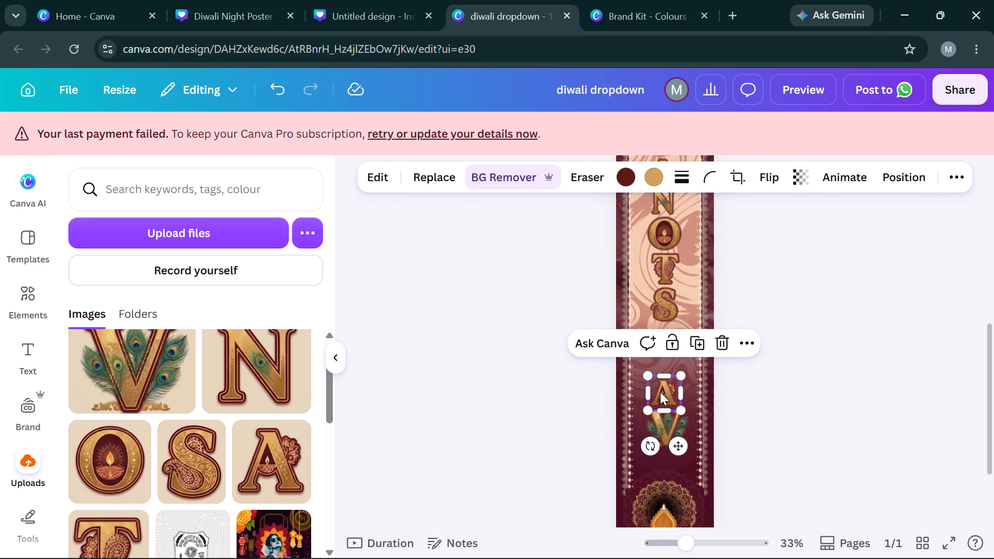
Enlarge the last A slightly and nudge it left to re-centre it in the letter column.
{"action": "left_click_drag", "start_coordinate": [680, 373], "coordinate": [686, 368]}
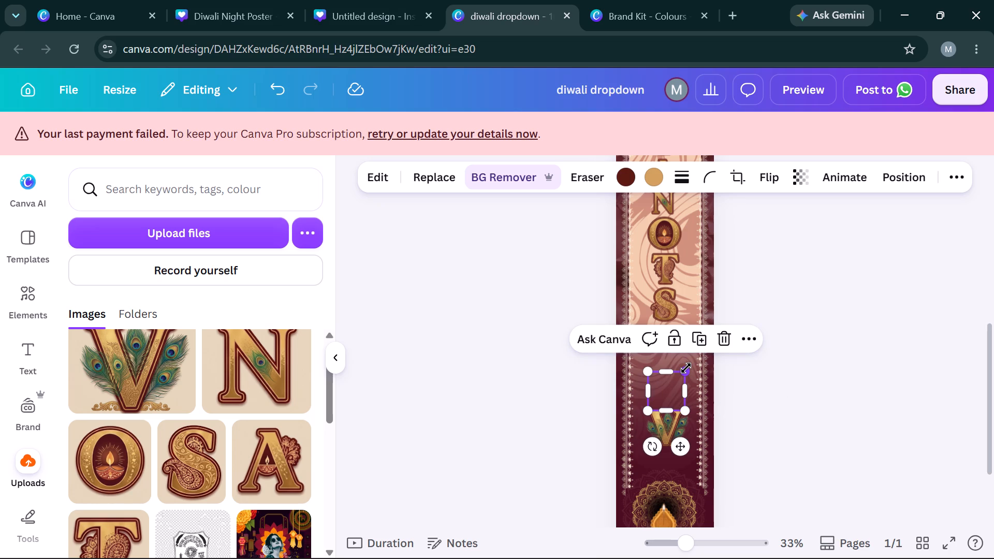
{"action": "left_click", "coordinate": [686, 368]}
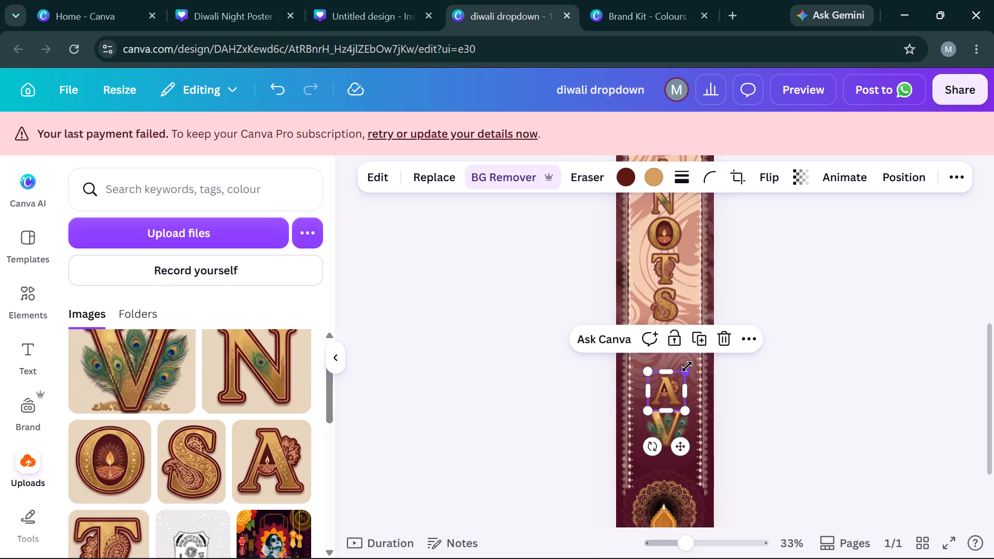
{"action": "key", "text": "Left"}
{"action": "key", "text": "Left"}
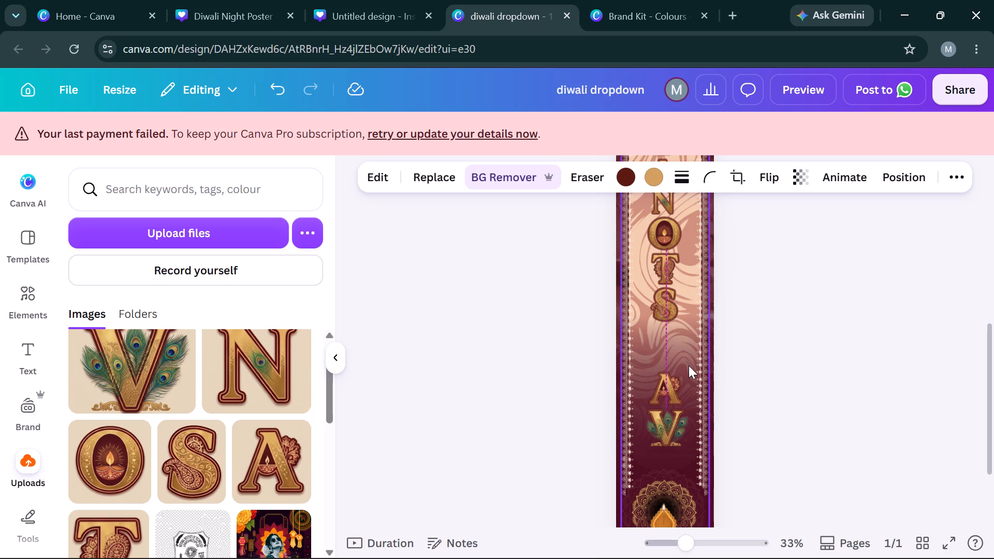
Nudge the final V slightly left to line it up under the A.
{"action": "left_click", "coordinate": [668, 424]}
{"action": "key", "text": "Left"}
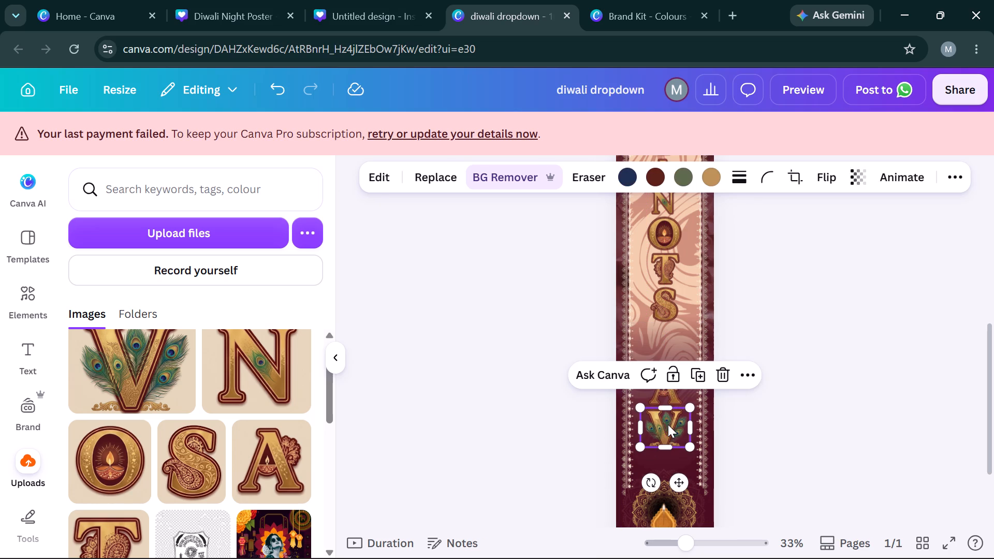
Move the S of UTSAV down the column so it sits just above the relocated A.
{"action": "left_click", "coordinate": [664, 305]}
{"action": "left_click", "coordinate": [664, 305]}
{"action": "key", "text": "Down"}
{"action": "key", "text": "Down"}
{"action": "key", "text": "Down"}
{"action": "key", "text": "Down"}
{"action": "key", "text": "Down"}
{"action": "key", "text": "Down"}
{"action": "key", "text": "Down"}
{"action": "key", "text": "Down"}
{"action": "key", "text": "Down"}
{"action": "key", "text": "Down"}
{"action": "key", "text": "Down"}
{"action": "key", "text": "Down"}
{"action": "key", "text": "Down"}
{"action": "key", "text": "Down"}
{"action": "key", "text": "Down"}
{"action": "key", "text": "Down"}
{"action": "key", "text": "Down"}
{"action": "key", "text": "Down"}
{"action": "key", "text": "Down"}
{"action": "key", "text": "Down"}
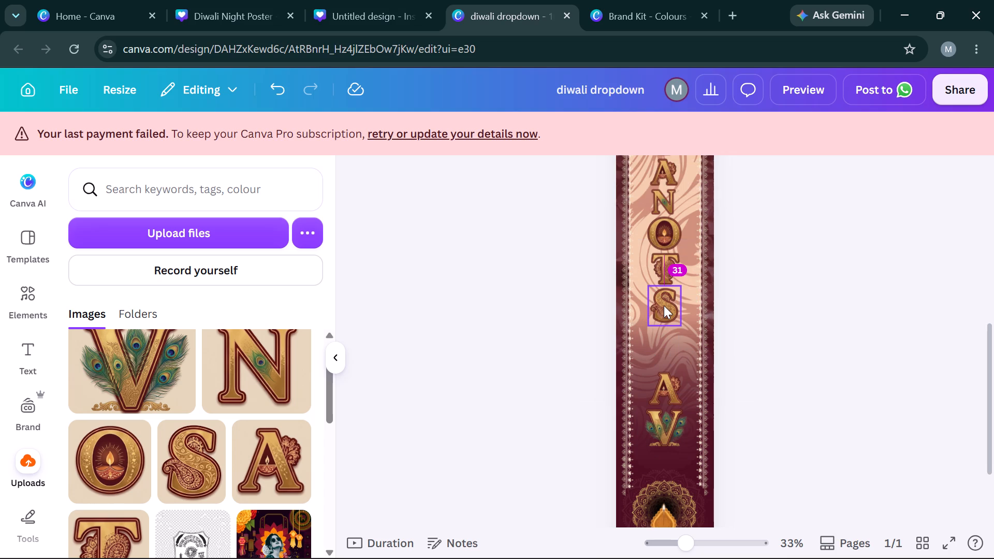
{"action": "key", "text": "Down"}
{"action": "key", "text": "Down"}
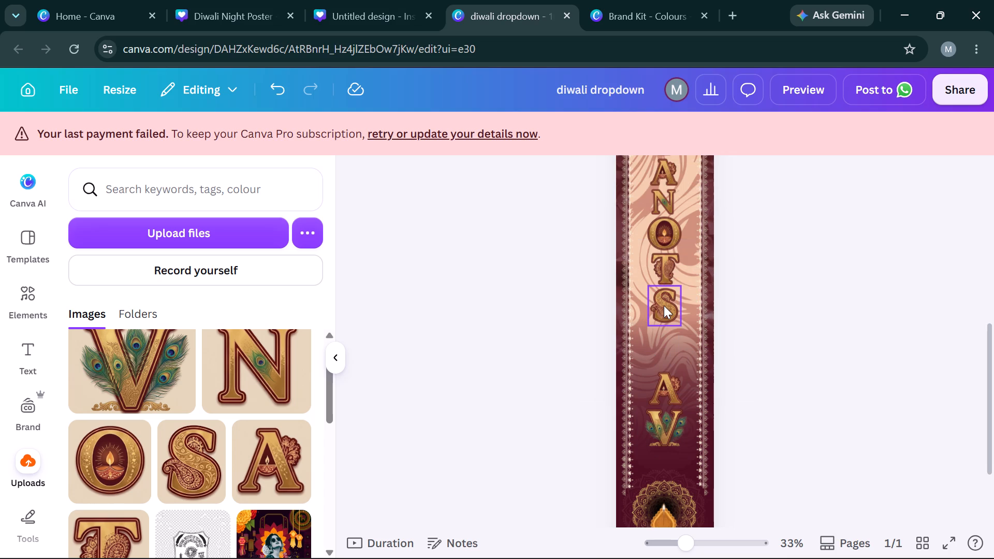
{"action": "left_click", "coordinate": [664, 305]}
{"action": "key", "text": "Down"}
{"action": "key", "text": "Down"}
{"action": "key", "text": "Down"}
{"action": "key", "text": "Down"}
{"action": "key", "text": "Down"}
{"action": "key", "text": "Down"}
{"action": "key", "text": "Down"}
{"action": "key", "text": "Down"}
{"action": "key", "text": "Down"}
{"action": "key", "text": "Down"}
{"action": "key", "text": "Down"}
{"action": "key", "text": "Down"}
{"action": "key", "text": "Down"}
{"action": "key", "text": "Down"}
{"action": "key", "text": "Down"}
{"action": "key", "text": "Down"}
{"action": "key", "text": "Down"}
{"action": "key", "text": "Down"}
{"action": "key", "text": "Down"}
{"action": "key", "text": "Down"}
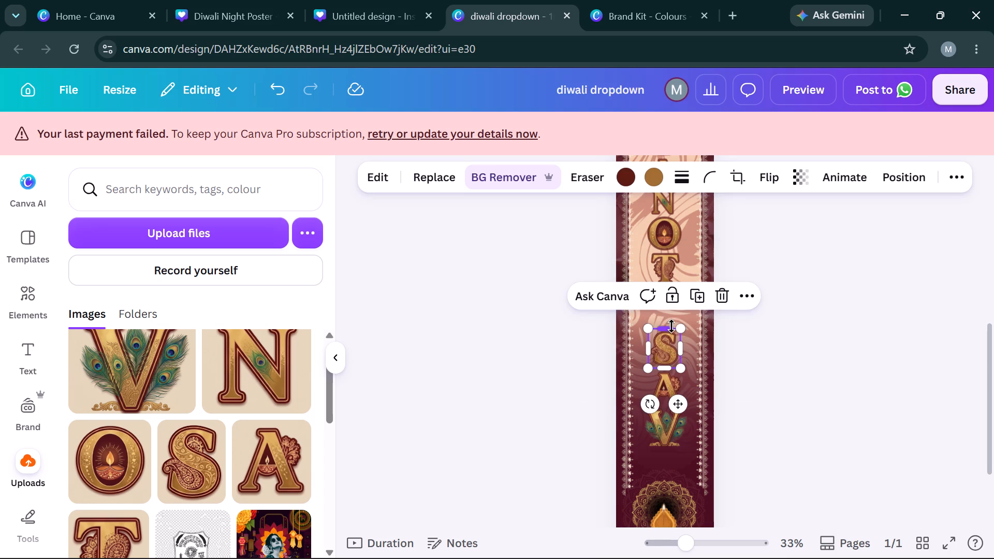
Enlarge the lower S slightly and nudge it left to re-centre it above the A.
{"action": "left_click_drag", "start_coordinate": [680, 329], "coordinate": [686, 318]}
{"action": "key", "text": "Left"}
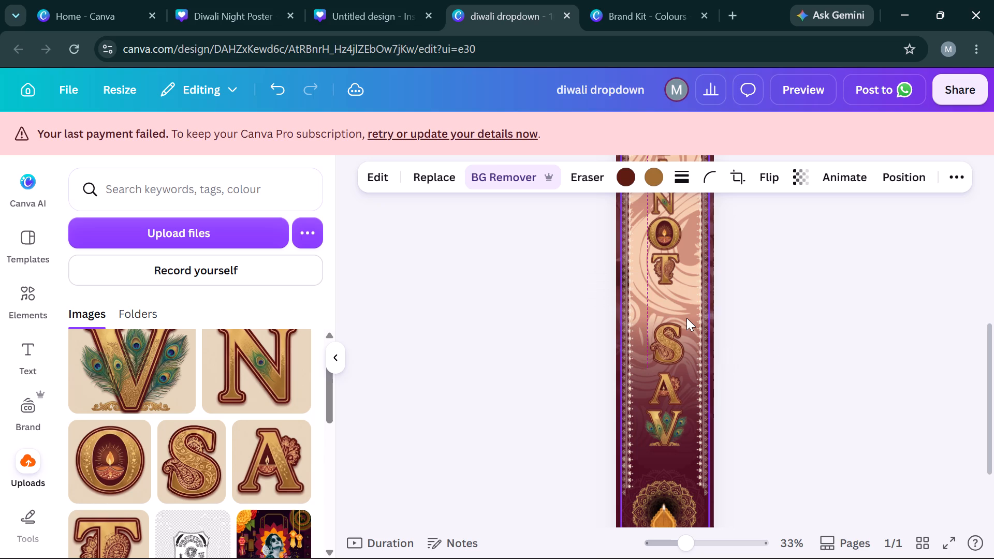
{"action": "key", "text": "Left"}
{"action": "key", "text": "Left"}
{"action": "left_click", "coordinate": [760, 361]}
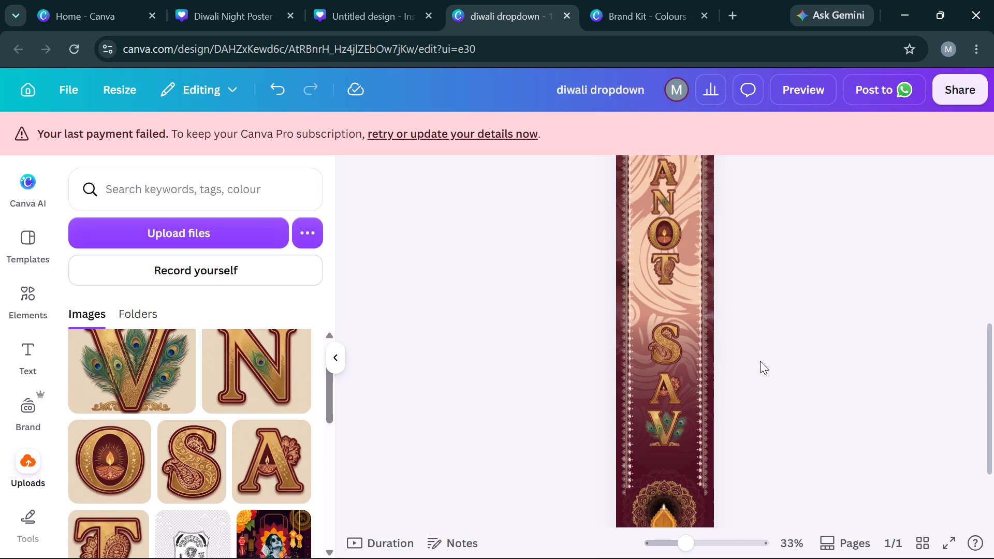
Move the lower T down the column so it sits just above the enlarged S.
{"action": "scroll", "coordinate": [760, 361], "scroll_direction": "up", "scroll_amount": 1}
{"action": "left_click", "coordinate": [668, 307]}
{"action": "key", "text": "Down"}
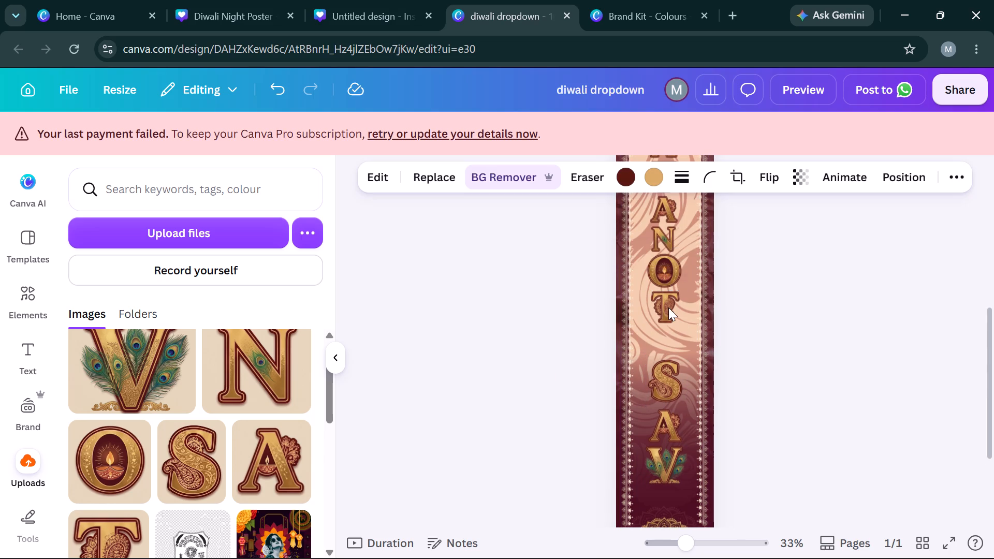
{"action": "key", "text": "Down"}
{"action": "key", "text": "Down"}
{"action": "key", "text": "Down"}
{"action": "key", "text": "Down"}
{"action": "key", "text": "Down"}
{"action": "key", "text": "Down"}
{"action": "key", "text": "Down"}
{"action": "key", "text": "Down"}
{"action": "key", "text": "Down"}
{"action": "key", "text": "Down"}
{"action": "key", "text": "Down"}
{"action": "key", "text": "Down"}
{"action": "key", "text": "Down"}
{"action": "key", "text": "Down"}
{"action": "key", "text": "Down"}
{"action": "key", "text": "Down"}
{"action": "key", "text": "Down"}
{"action": "key", "text": "Down"}
{"action": "key", "text": "Down"}
{"action": "key", "text": "Down"}
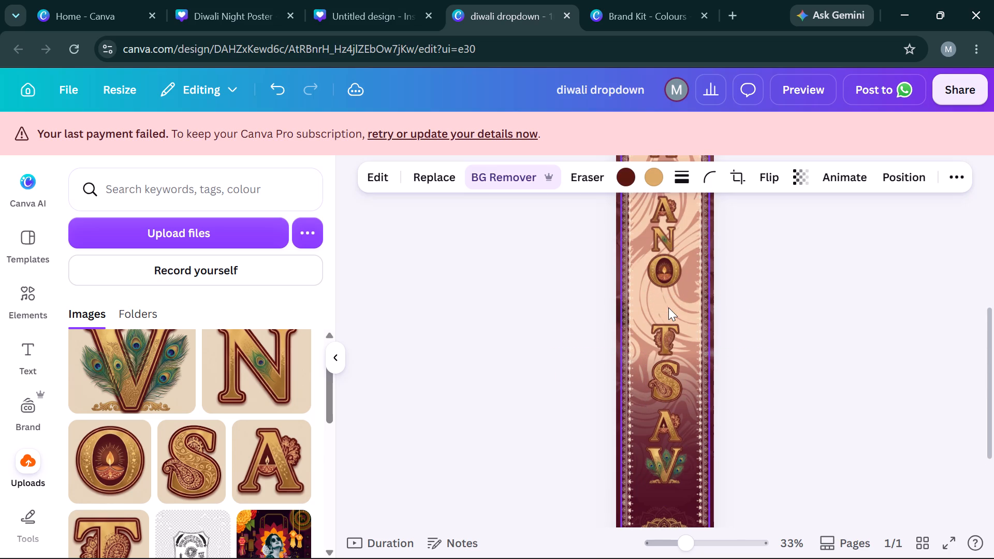
Nudge the lower S slightly down, closer to the A beneath it.
{"action": "left_click", "coordinate": [670, 385]}
{"action": "key", "text": "Down"}
{"action": "key", "text": "Down"}
{"action": "key", "text": "Down"}
{"action": "key", "text": "Down"}
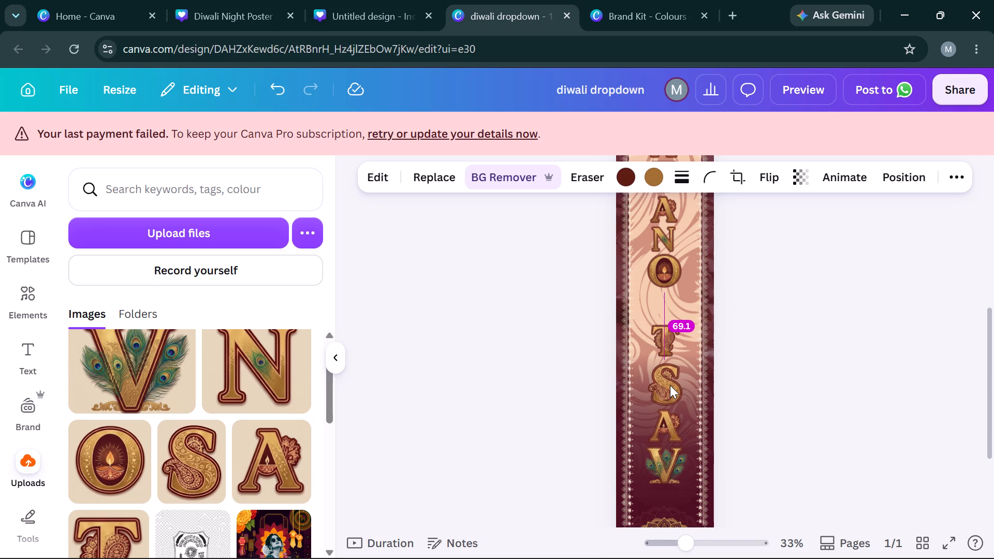
Enlarge the lower T slightly, re-centre it in the column, and nudge it down closer to the S.
{"action": "left_click", "coordinate": [664, 350]}
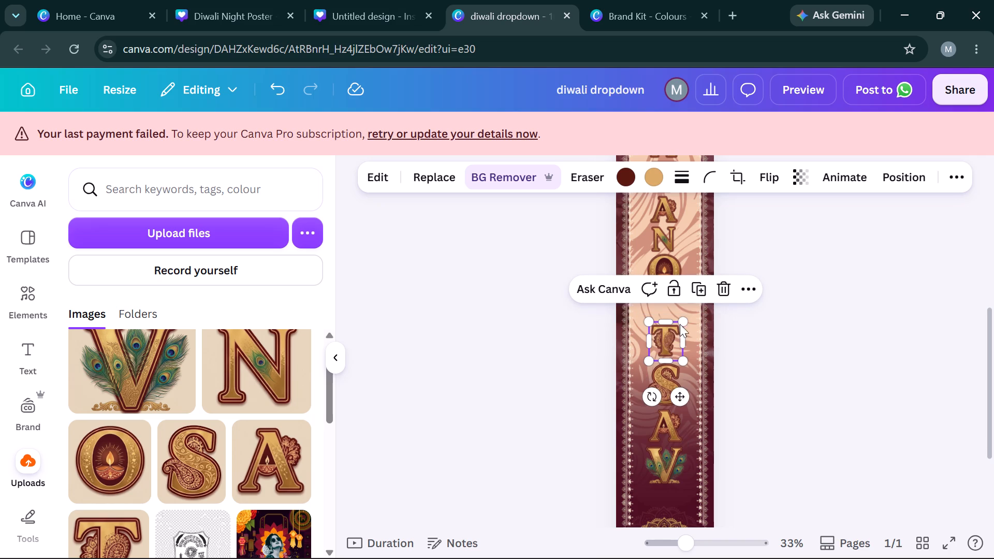
{"action": "left_click_drag", "start_coordinate": [683, 318], "coordinate": [688, 309]}
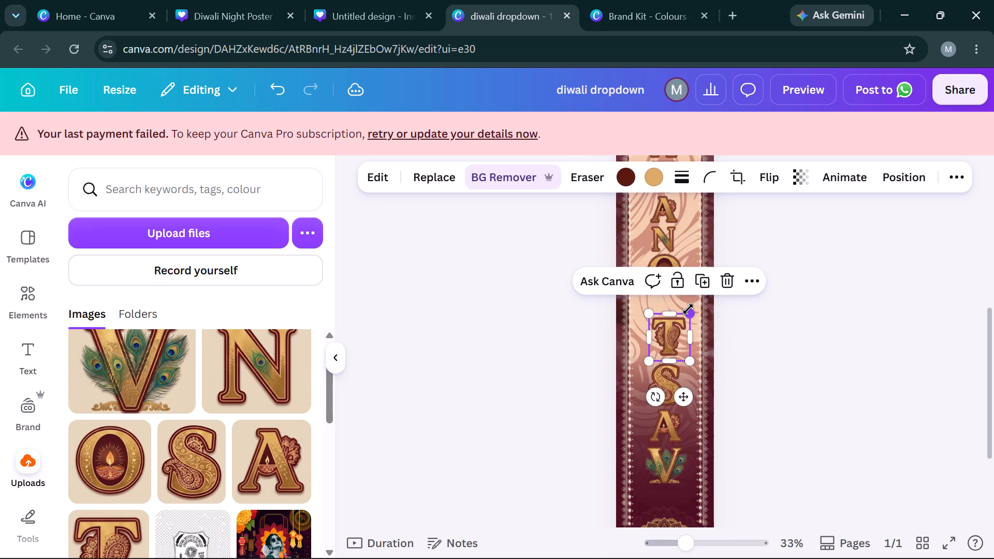
{"action": "key", "text": "Left"}
{"action": "key", "text": "Left"}
{"action": "key", "text": "Left"}
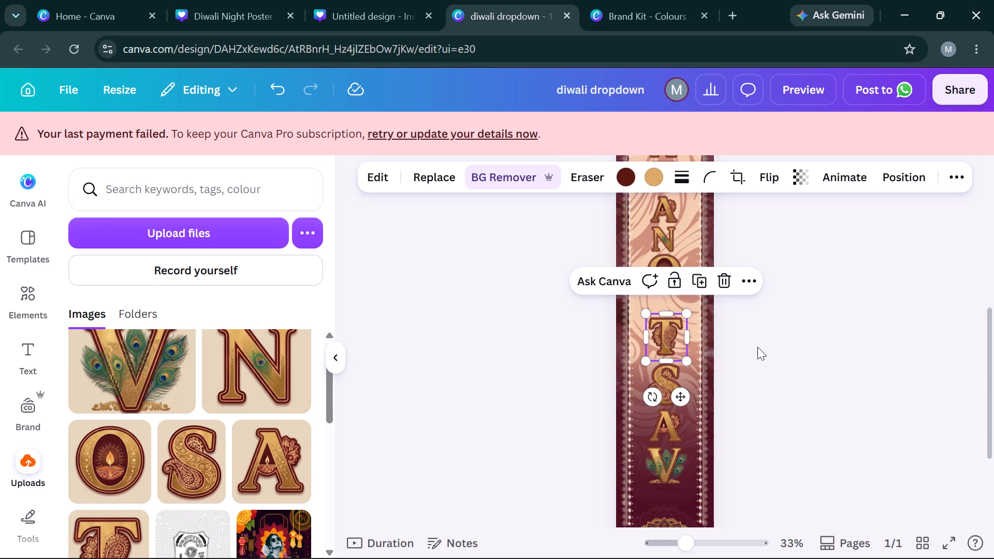
{"action": "key", "text": "Down"}
{"action": "key", "text": "Down"}
{"action": "key", "text": "Down"}
{"action": "key", "text": "Down"}
{"action": "key", "text": "Down"}
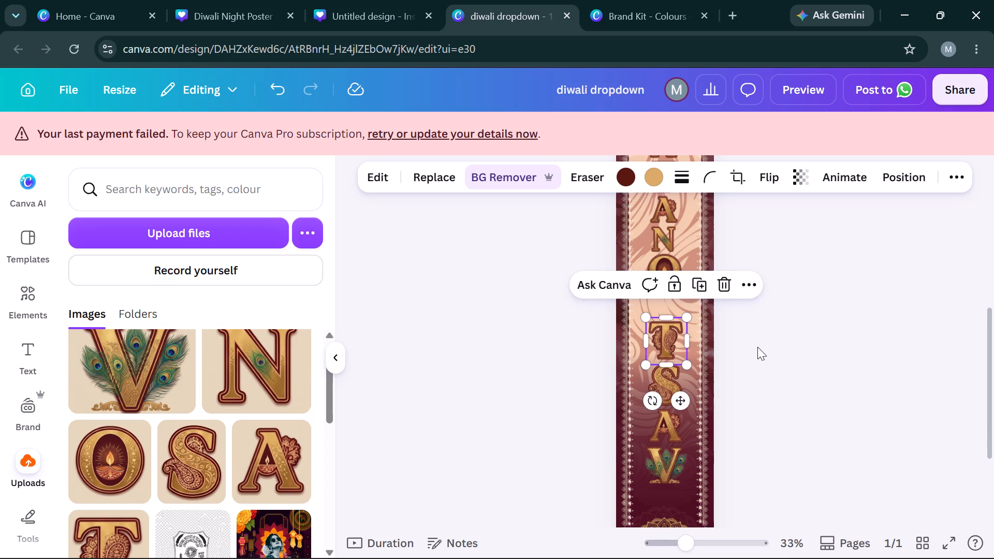
Move the O down the letter column so it sits just above the enlarged T.
{"action": "scroll", "coordinate": [757, 347], "scroll_direction": "up", "scroll_amount": 1}
{"action": "left_click", "coordinate": [651, 329]}
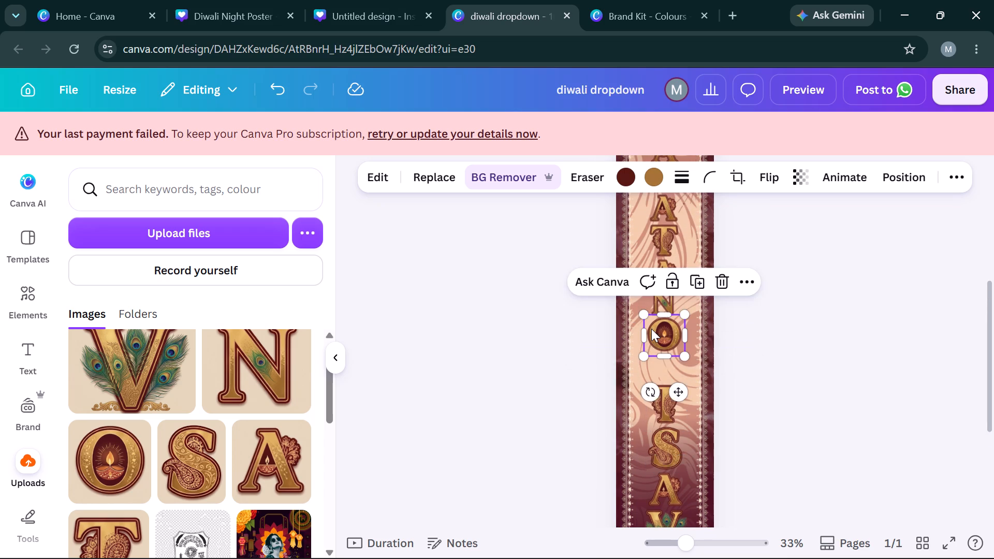
{"action": "key", "text": "Down"}
{"action": "key", "text": "Down"}
{"action": "key", "text": "Down"}
{"action": "key", "text": "Down"}
{"action": "key", "text": "Down"}
{"action": "key", "text": "Down"}
{"action": "key", "text": "Down"}
{"action": "key", "text": "Down"}
{"action": "key", "text": "Down"}
{"action": "key", "text": "Down"}
{"action": "key", "text": "Down"}
{"action": "key", "text": "Down"}
{"action": "key", "text": "Down"}
{"action": "key", "text": "Down"}
{"action": "key", "text": "Down"}
{"action": "key", "text": "Down"}
{"action": "key", "text": "Down"}
{"action": "key", "text": "Down"}
{"action": "key", "text": "Down"}
{"action": "key", "text": "Down"}
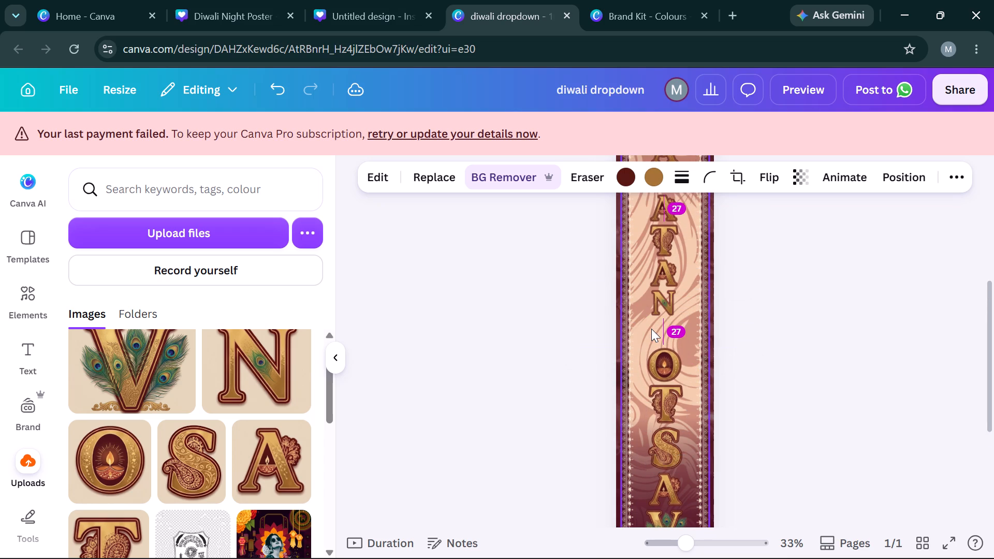
Enlarge the O slightly and nudge it left to keep it centred above the T.
{"action": "left_click_drag", "start_coordinate": [685, 349], "coordinate": [687, 344]}
{"action": "key", "text": "Left"}
{"action": "left_click", "coordinate": [764, 349]}
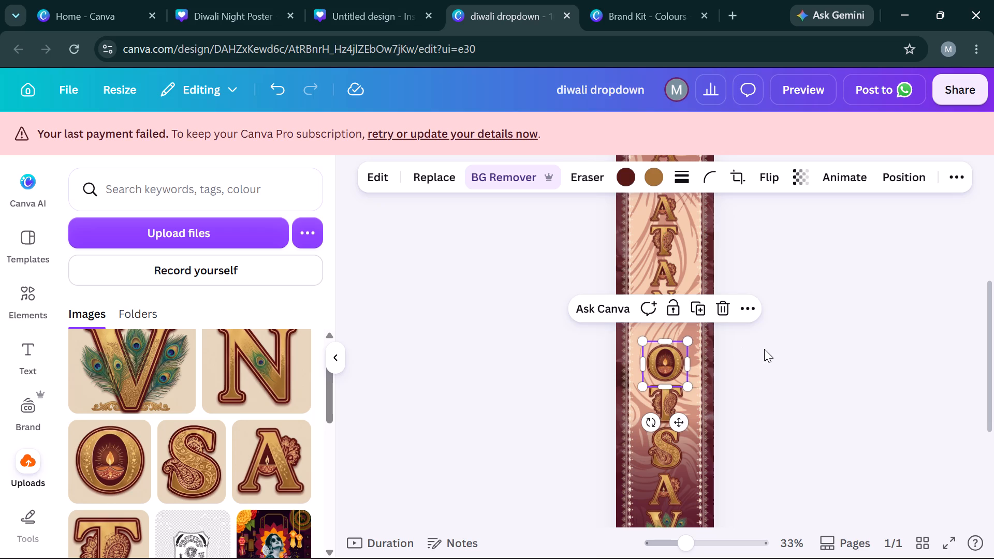
Move the N below the upper letters down the column so it sits just above the O.
{"action": "left_click", "coordinate": [651, 299]}
{"action": "key", "text": "Down"}
{"action": "key", "text": "Down"}
{"action": "key", "text": "Down"}
{"action": "key", "text": "Down"}
{"action": "key", "text": "Down"}
{"action": "key", "text": "Down"}
{"action": "key", "text": "Down"}
{"action": "key", "text": "Down"}
{"action": "key", "text": "Down"}
{"action": "key", "text": "Down"}
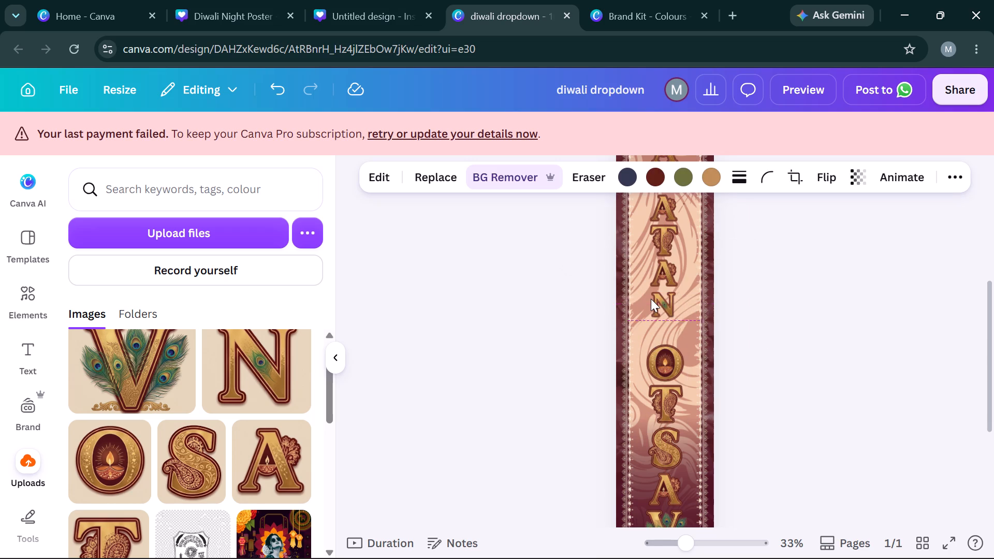
{"action": "key", "text": "Down"}
{"action": "key", "text": "Down"}
{"action": "key", "text": "Down"}
{"action": "key", "text": "Down"}
{"action": "key", "text": "Down"}
{"action": "key", "text": "Down"}
{"action": "key", "text": "Down"}
{"action": "key", "text": "Down"}
{"action": "key", "text": "Down"}
{"action": "key", "text": "Down"}
{"action": "key", "text": "Down"}
{"action": "key", "text": "Down"}
{"action": "key", "text": "Down"}
{"action": "key", "text": "Down"}
{"action": "key", "text": "Down"}
{"action": "key", "text": "Down"}
{"action": "key", "text": "Down"}
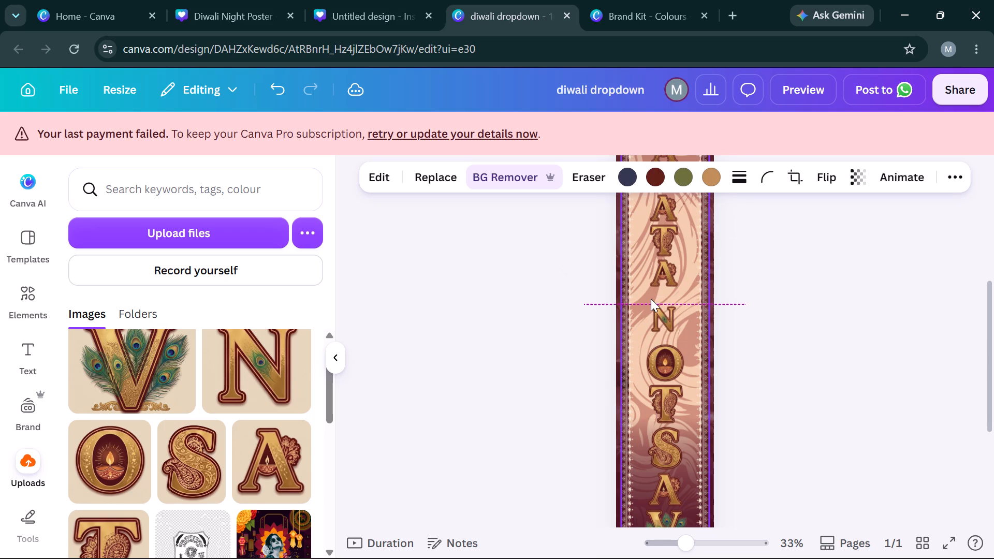
{"action": "key", "text": "Up"}
{"action": "key", "text": "Up"}
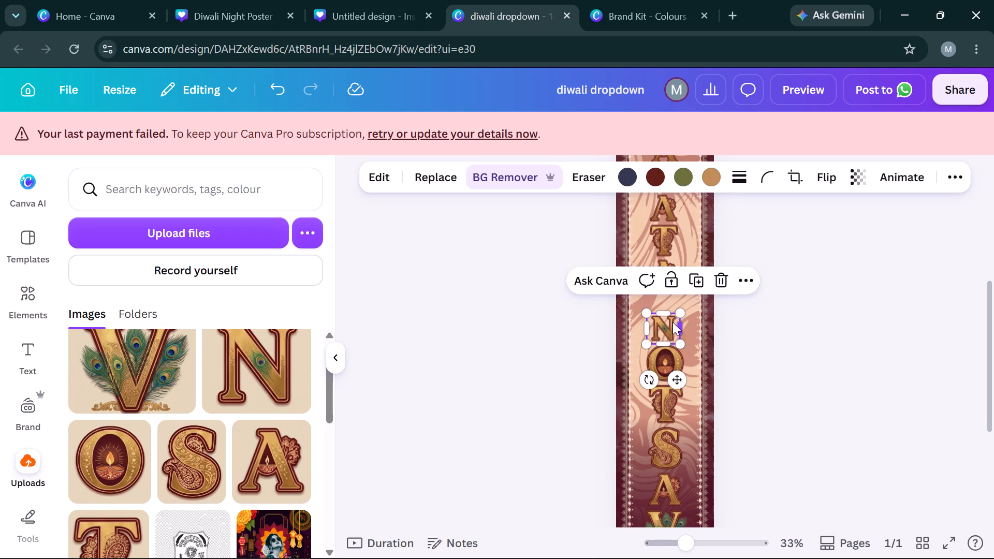
Enlarge the N slightly and nudge it left to keep it centred above the O.
{"action": "left_click_drag", "start_coordinate": [678, 311], "coordinate": [685, 306]}
{"action": "key", "text": "Left"}
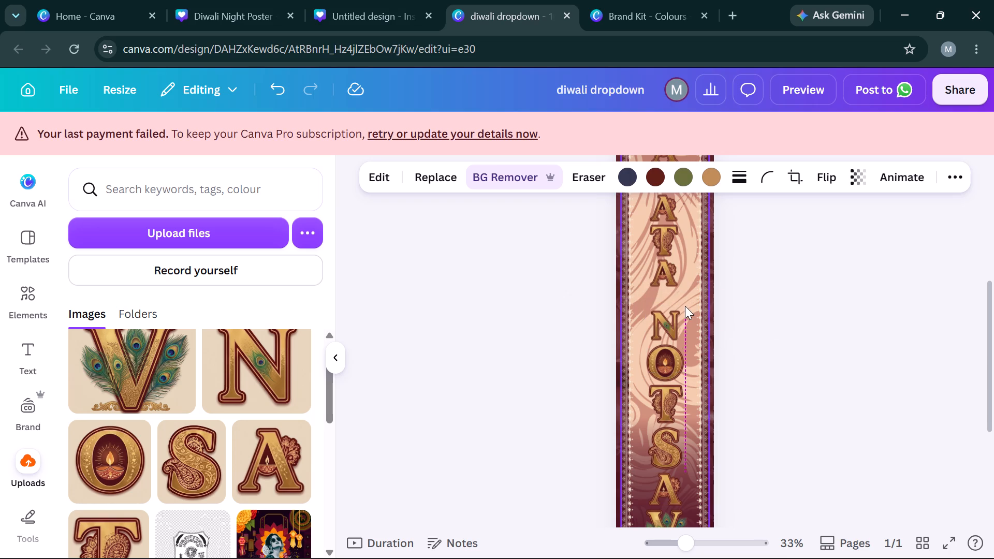
{"action": "key", "text": "Left"}
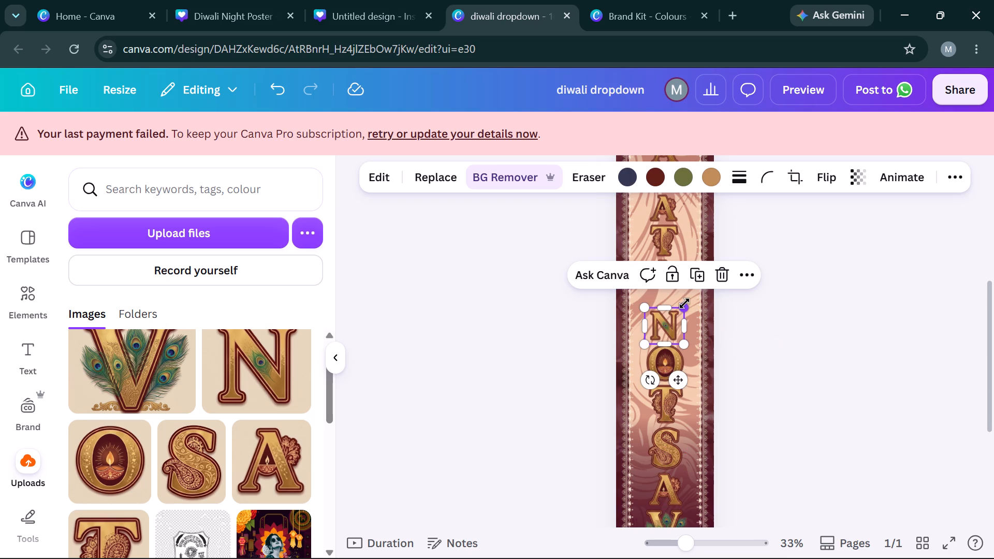
{"action": "left_click", "coordinate": [763, 301]}
Duplicate the enlarged A between the S and V, and nudge the copy left into line with the column.
{"action": "scroll", "coordinate": [763, 301], "scroll_direction": "up", "scroll_amount": 1}
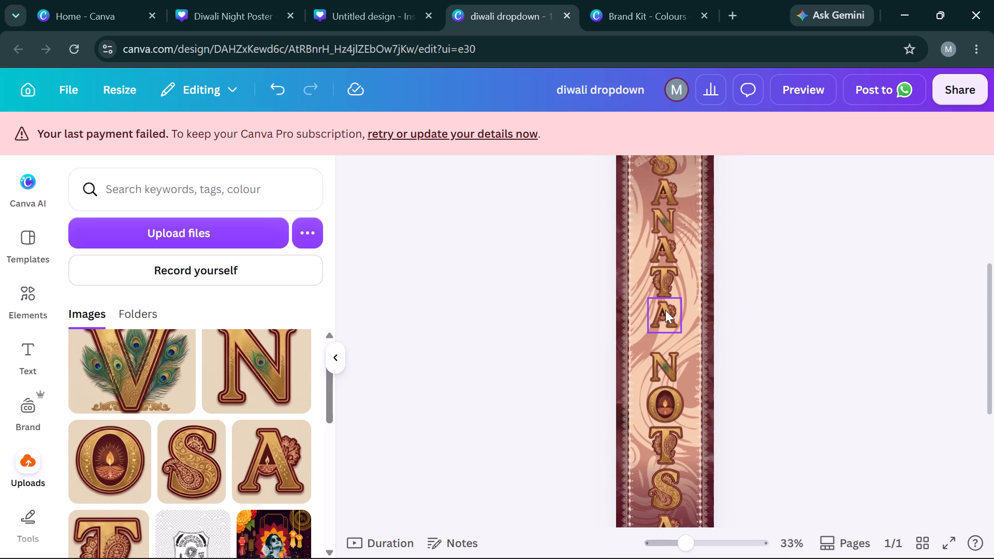
{"action": "scroll", "coordinate": [665, 461], "scroll_direction": "down", "scroll_amount": 1}
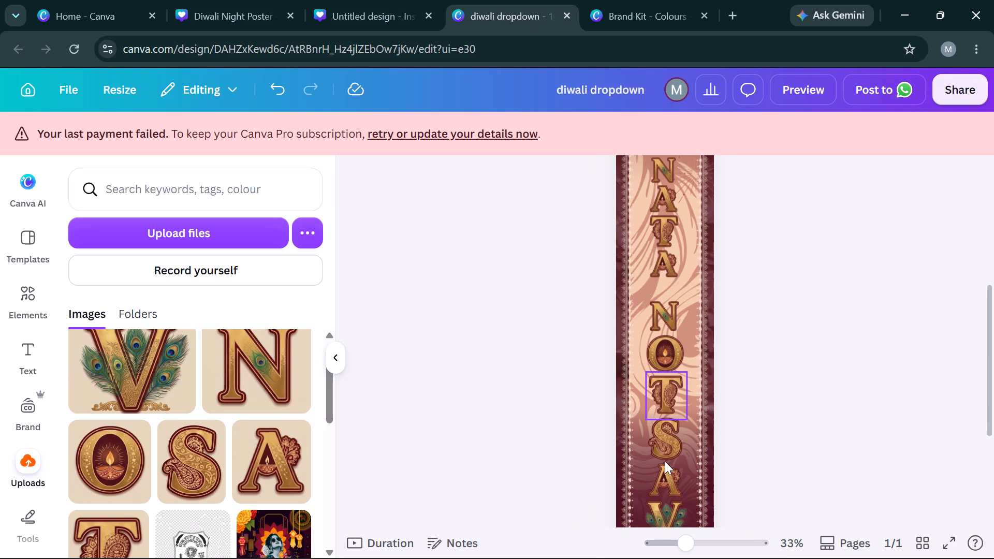
{"action": "left_click", "coordinate": [665, 466]}
{"action": "key", "text": "ctrl+c"}
{"action": "key", "text": "ctrl+v"}
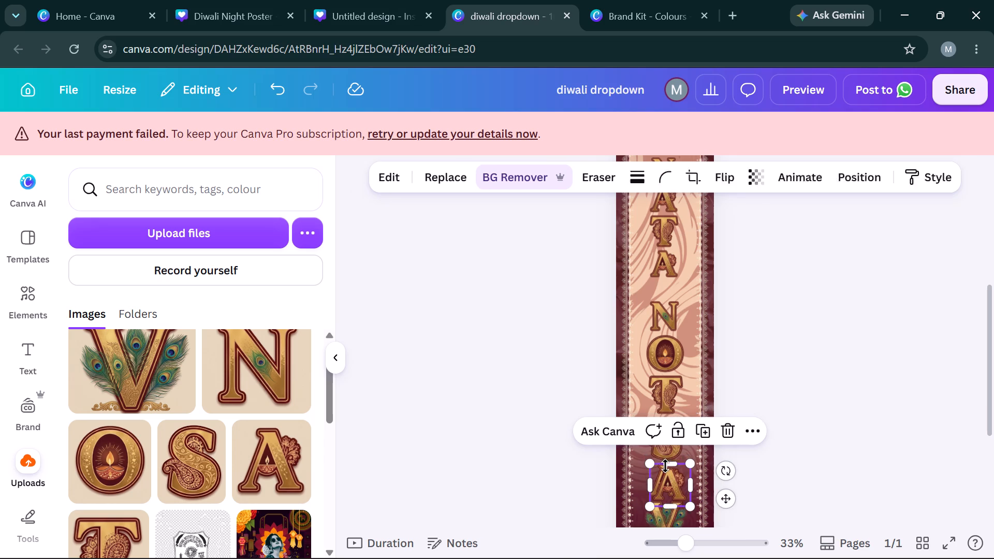
{"action": "key", "text": "Left"}
{"action": "key", "text": "Left"}
{"action": "key", "text": "Left"}
{"action": "key", "text": "Left"}
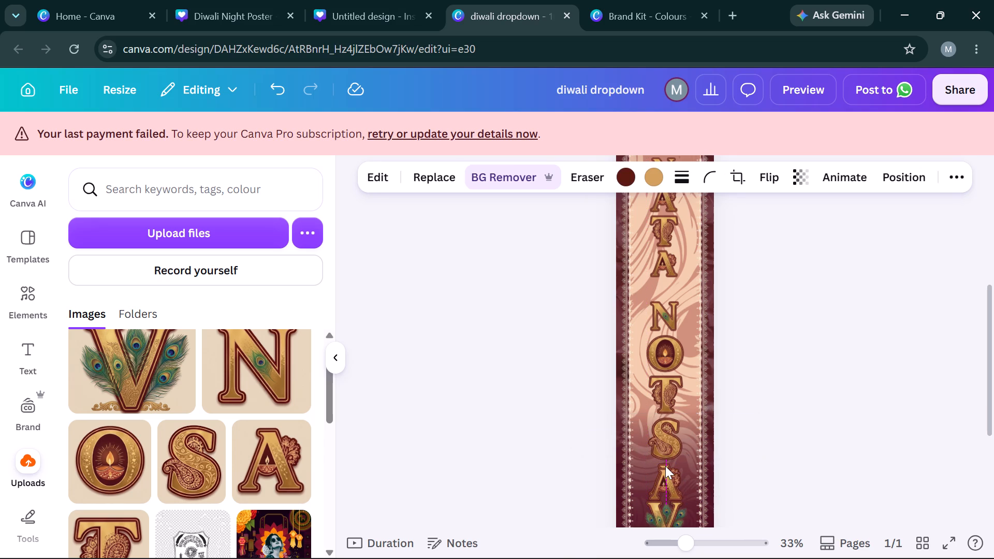
Move the copied A up the letter column so it sits just above the enlarged N.
{"action": "key", "text": "Up"}
{"action": "key", "text": "Up"}
{"action": "key", "text": "Up"}
{"action": "key", "text": "Up"}
{"action": "key", "text": "Up"}
{"action": "key", "text": "Up"}
{"action": "key", "text": "Up"}
{"action": "key", "text": "Up"}
{"action": "key", "text": "Up"}
{"action": "key", "text": "Up"}
{"action": "key", "text": "Up"}
{"action": "key", "text": "Up"}
{"action": "key", "text": "Up"}
{"action": "key", "text": "Up"}
{"action": "key", "text": "Up"}
{"action": "key", "text": "Up"}
{"action": "key", "text": "Up"}
{"action": "key", "text": "Up"}
{"action": "key", "text": "Up"}
{"action": "key", "text": "Up"}
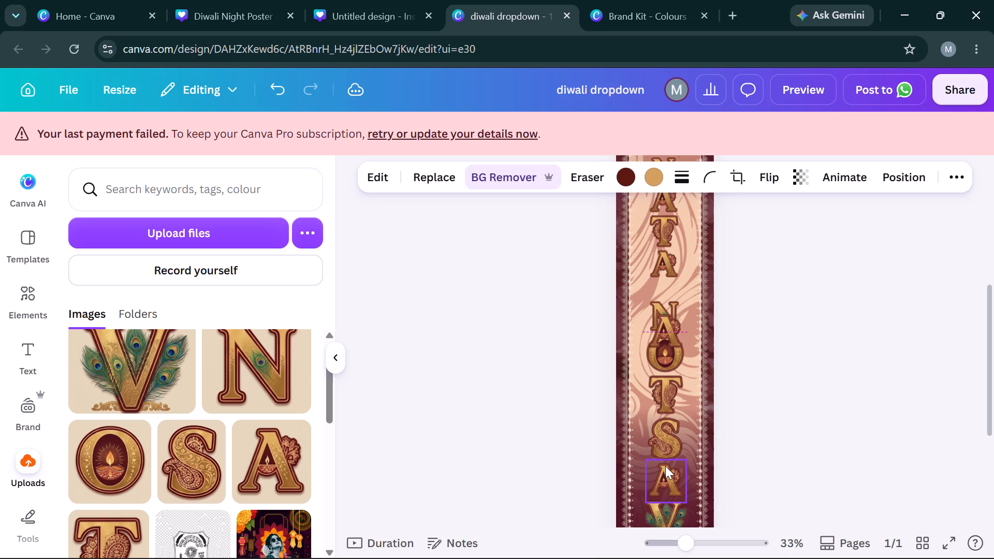
{"action": "key", "text": "Up"}
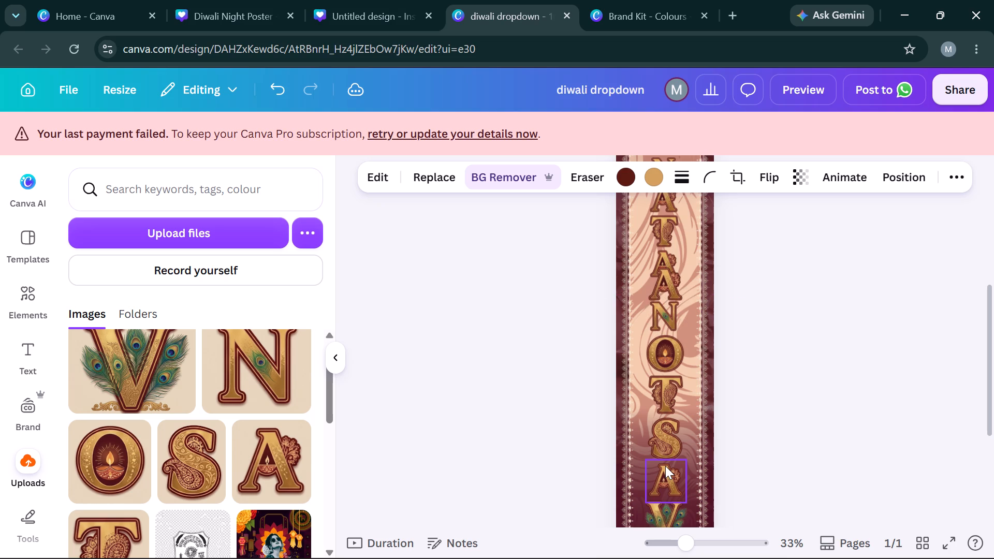
{"action": "key", "text": "Up"}
{"action": "key", "text": "Up"}
{"action": "key", "text": "Up"}
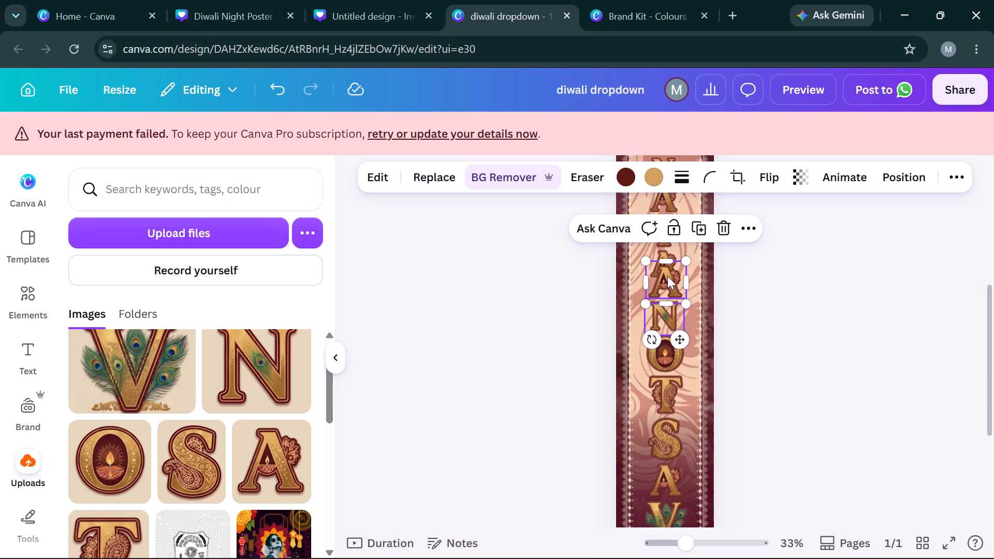
Delete the old smaller A between the upper T and the copied A.
{"action": "left_click", "coordinate": [659, 253]}
{"action": "key", "text": "Delete"}
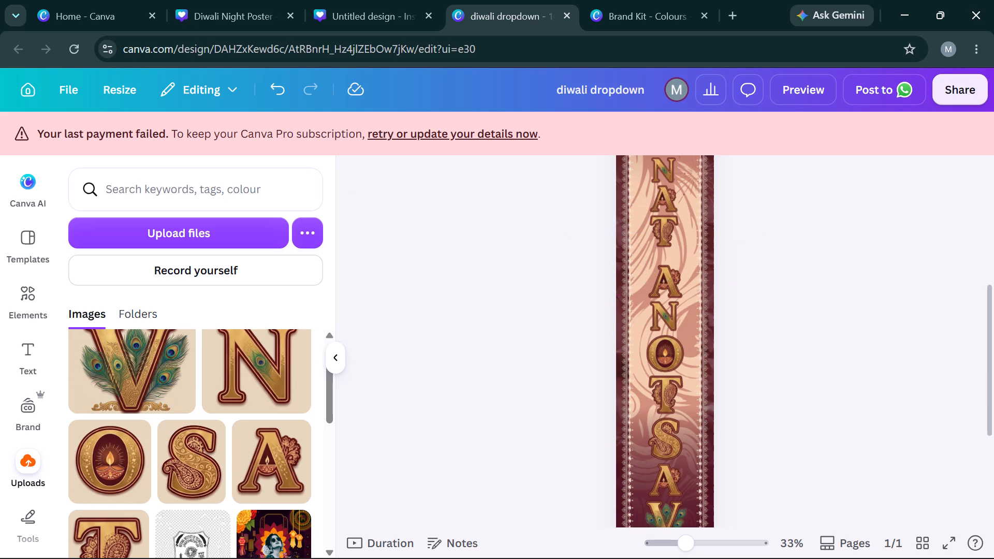
Fine-tune the copied A's position above the N, nudging it slightly up while keeping it centred.
{"action": "left_click", "coordinate": [676, 282]}
{"action": "key", "text": "Up"}
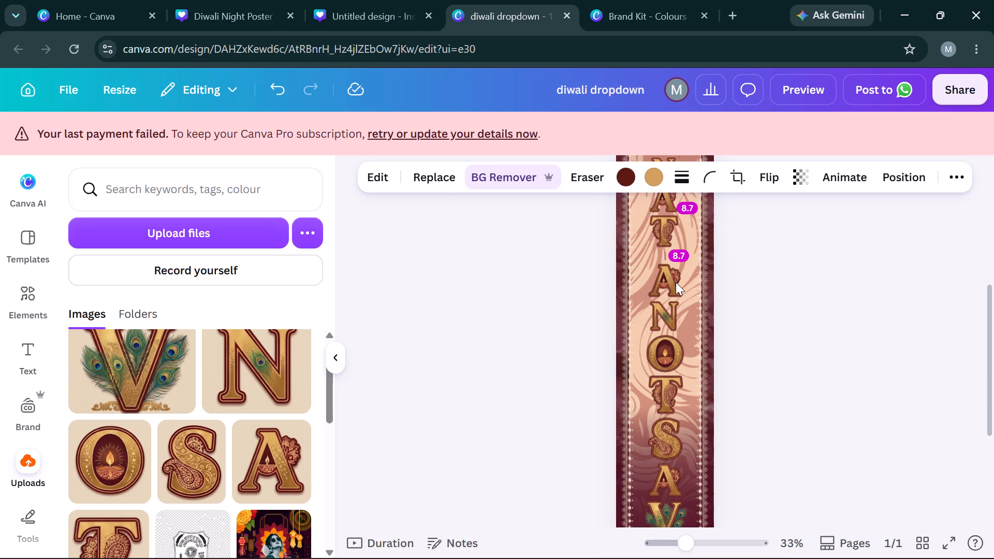
{"action": "key", "text": "Up"}
{"action": "key", "text": "Left"}
{"action": "key", "text": "Right"}
{"action": "key", "text": "Down"}
{"action": "key", "text": "Up"}
Enlarge the upper T above the copied A and nudge it right to re-centre it in the column.
{"action": "scroll", "coordinate": [676, 282], "scroll_direction": "up", "scroll_amount": 2}
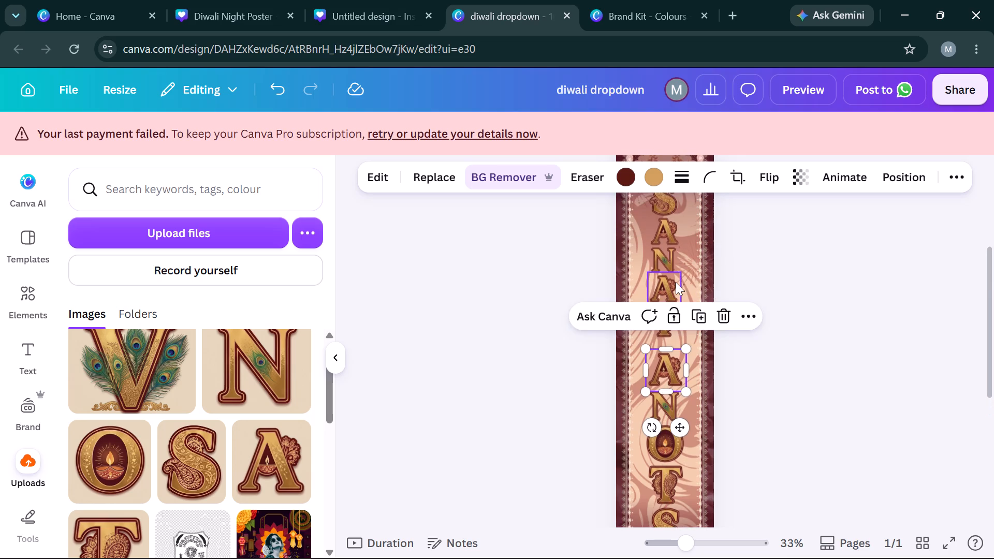
{"action": "scroll", "coordinate": [676, 282], "scroll_direction": "up", "scroll_amount": 1}
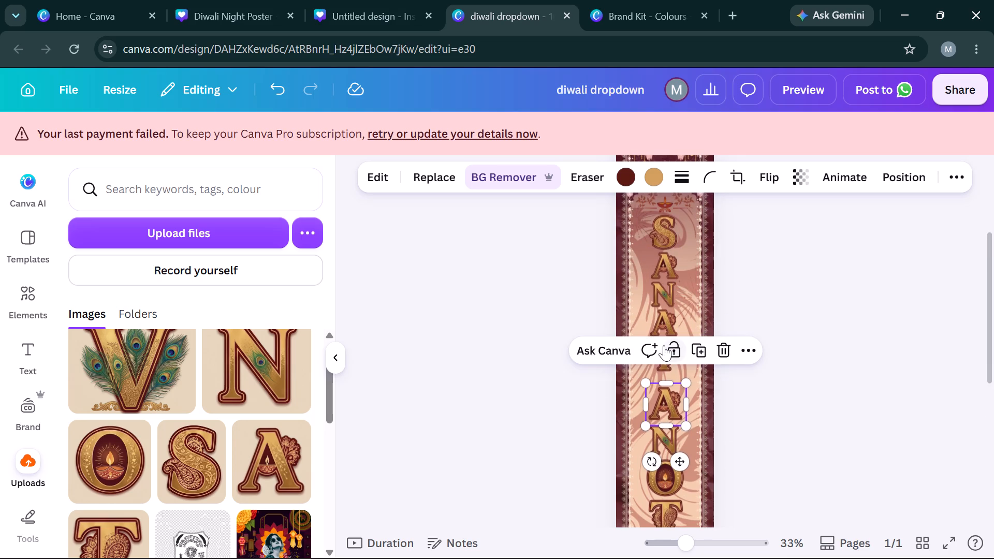
{"action": "left_click", "coordinate": [666, 372]}
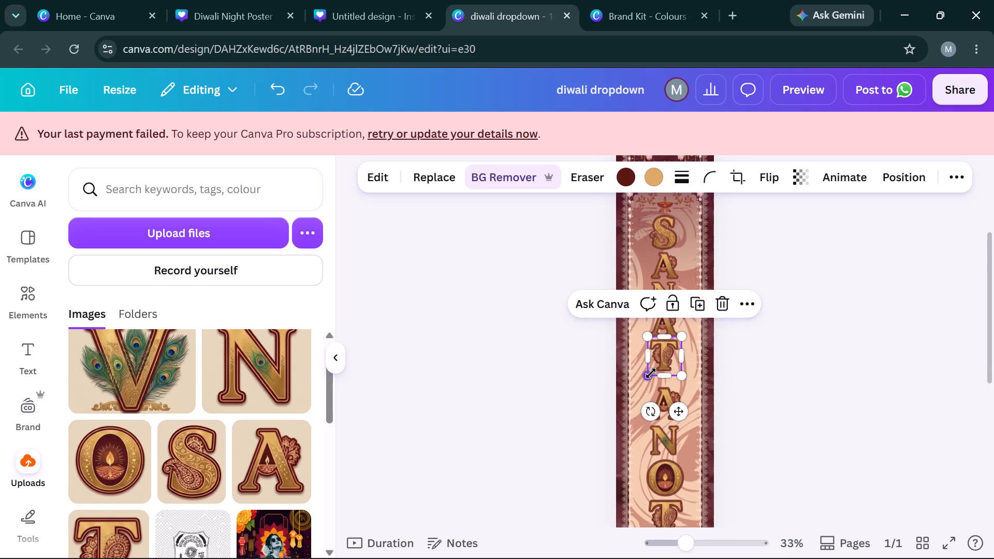
{"action": "left_click_drag", "start_coordinate": [651, 375], "coordinate": [645, 388]}
{"action": "key", "text": "Right"}
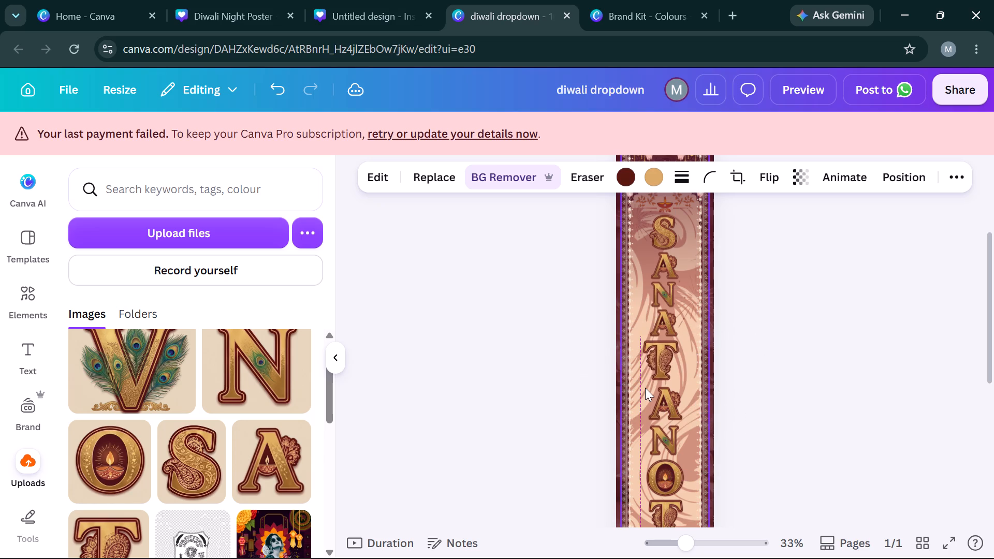
{"action": "key", "text": "Right"}
{"action": "key", "text": "Right"}
{"action": "scroll", "coordinate": [645, 388], "scroll_direction": "right", "scroll_amount": 1}
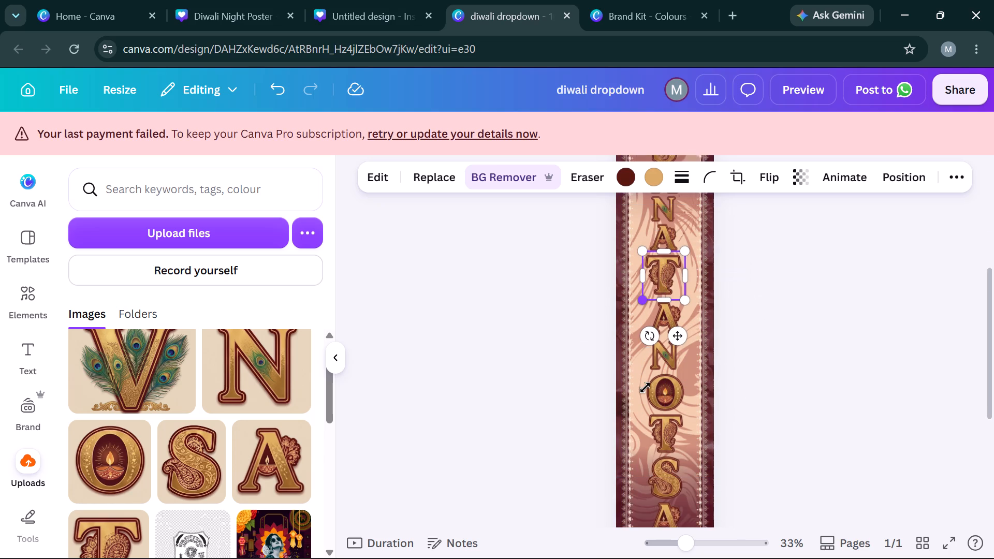
{"action": "scroll", "coordinate": [645, 388], "scroll_direction": "right", "scroll_amount": 1}
{"action": "scroll", "coordinate": [645, 388], "scroll_direction": "up", "scroll_amount": 1}
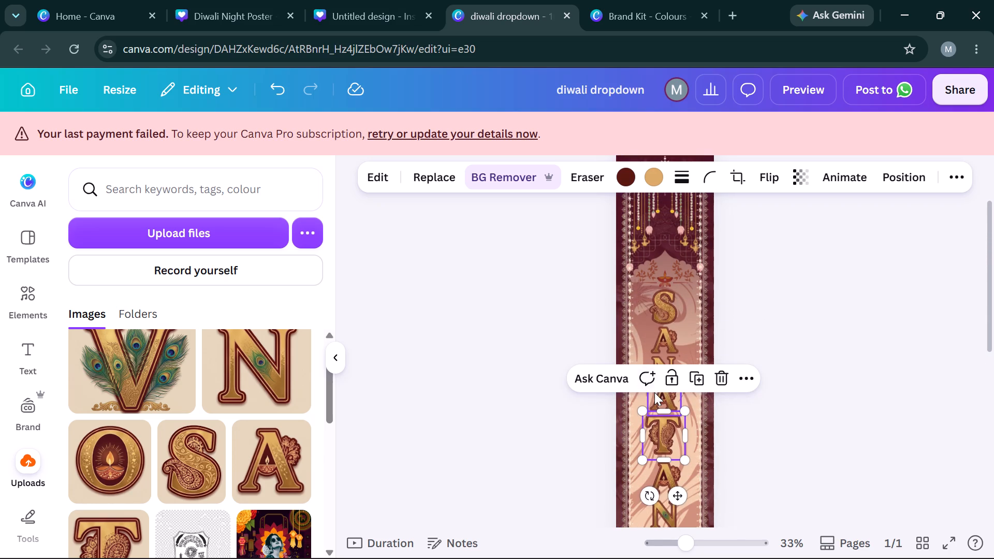
{"action": "left_click", "coordinate": [851, 418]}
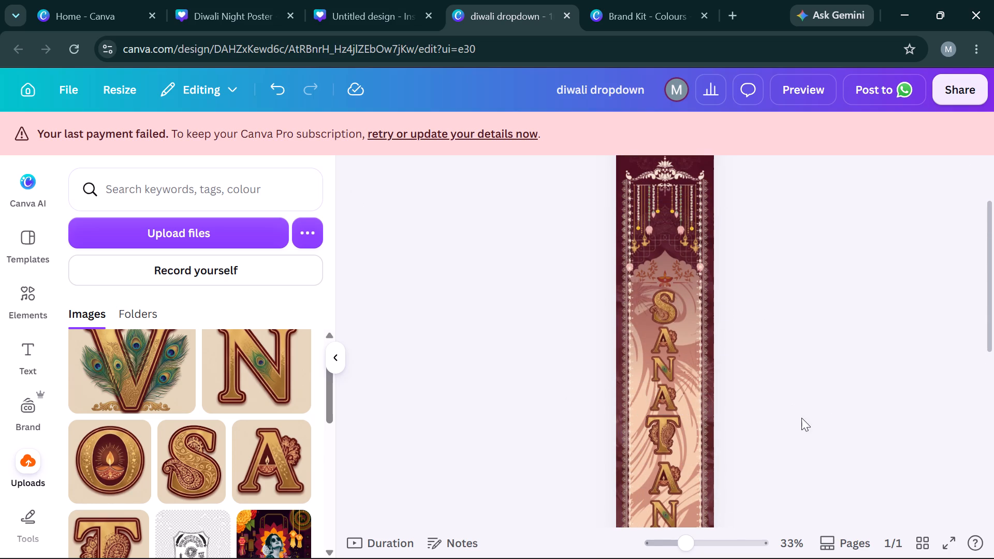
Enlarge the A above the upper T slightly and nudge it right to re-centre it in the column.
{"action": "left_click", "coordinate": [660, 400]}
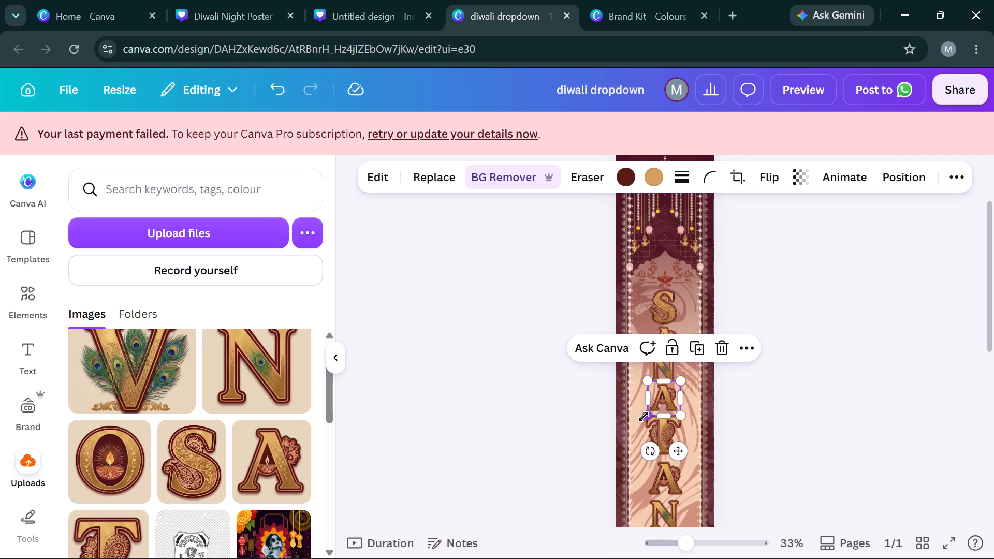
{"action": "left_click_drag", "start_coordinate": [644, 417], "coordinate": [641, 422]}
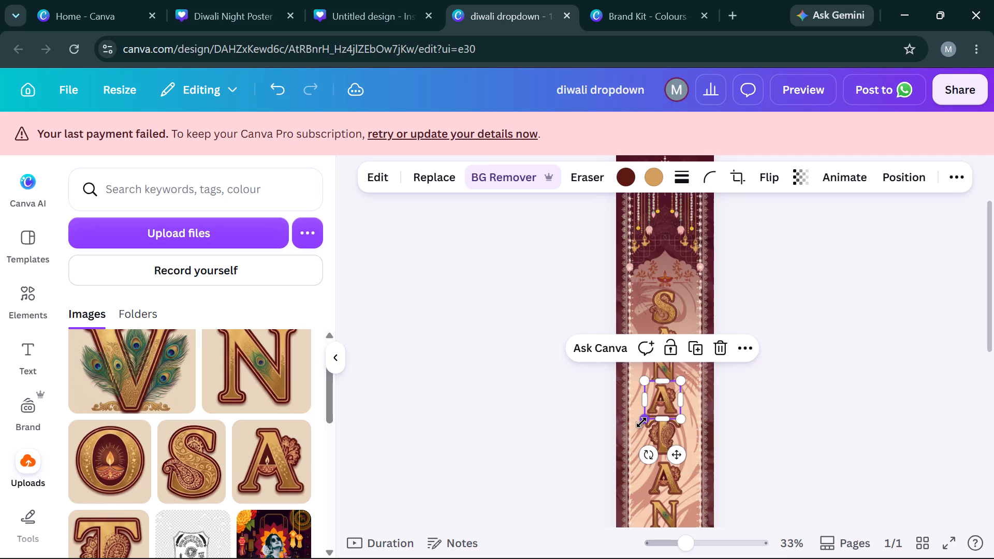
{"action": "key", "text": "Right"}
{"action": "key", "text": "Right"}
{"action": "key", "text": "Right"}
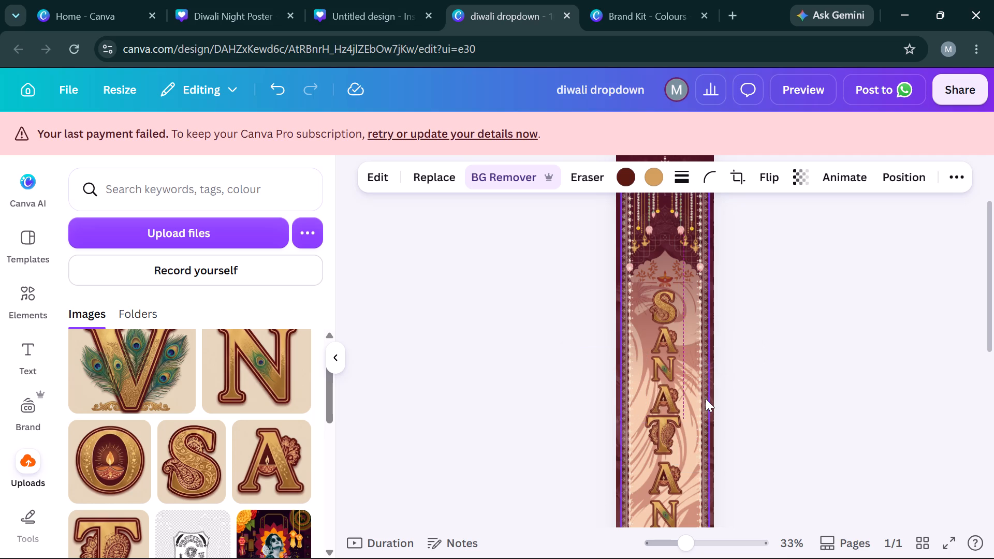
{"action": "key", "text": "Right"}
Move the V at the bottom of the lettering down slightly, towards the mandala ornament.
{"action": "scroll", "coordinate": [706, 399], "scroll_direction": "down", "scroll_amount": 1}
{"action": "scroll", "coordinate": [706, 399], "scroll_direction": "right", "scroll_amount": 1}
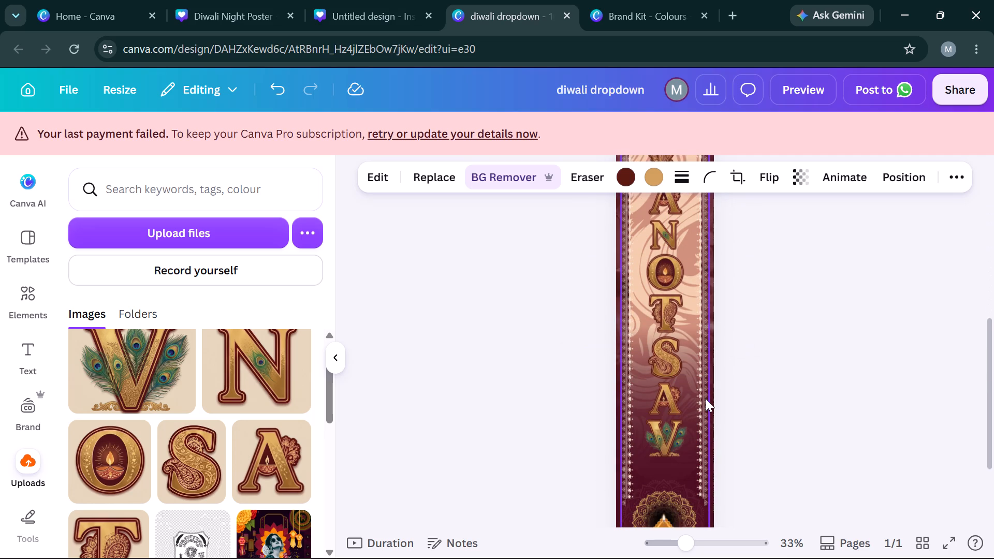
{"action": "left_click", "coordinate": [666, 426]}
{"action": "key", "text": "Down"}
{"action": "key", "text": "Down"}
{"action": "key", "text": "Down"}
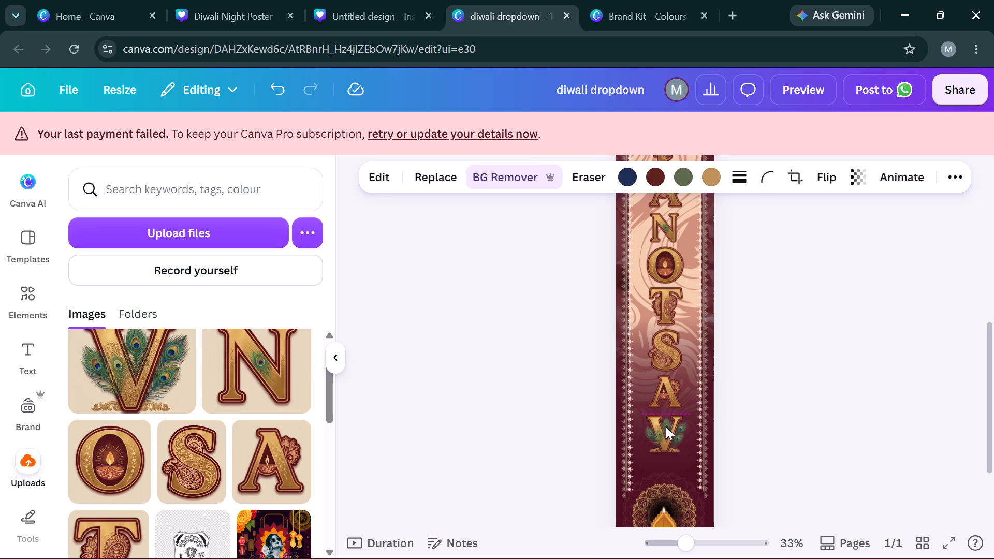
{"action": "key", "text": "Down"}
{"action": "key", "text": "Down"}
{"action": "key", "text": "Down"}
{"action": "key", "text": "Down"}
{"action": "key", "text": "Down"}
{"action": "key", "text": "Down"}
{"action": "key", "text": "Down"}
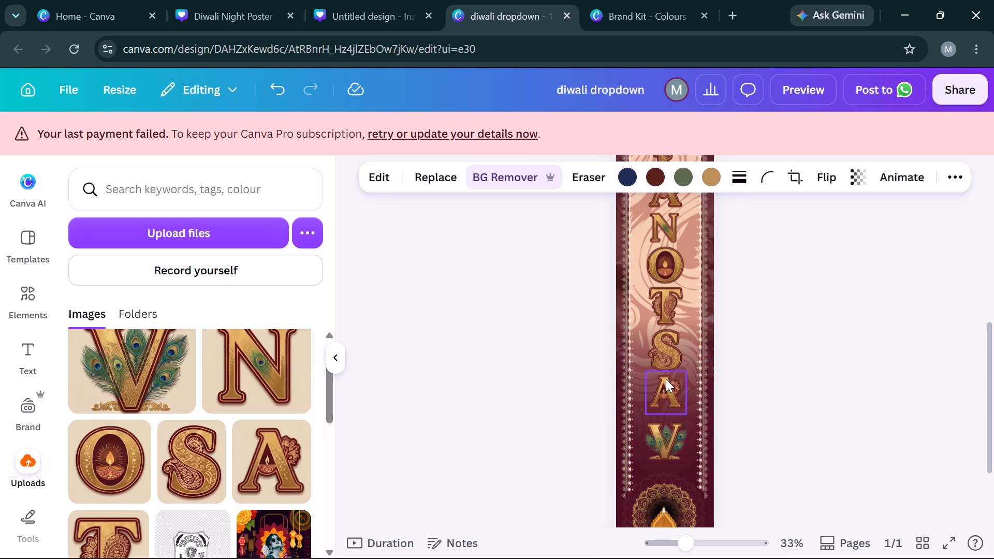
Move the lower A down so it sits closer to the V beneath it.
{"action": "left_click", "coordinate": [666, 379]}
{"action": "left_click", "coordinate": [829, 391]}
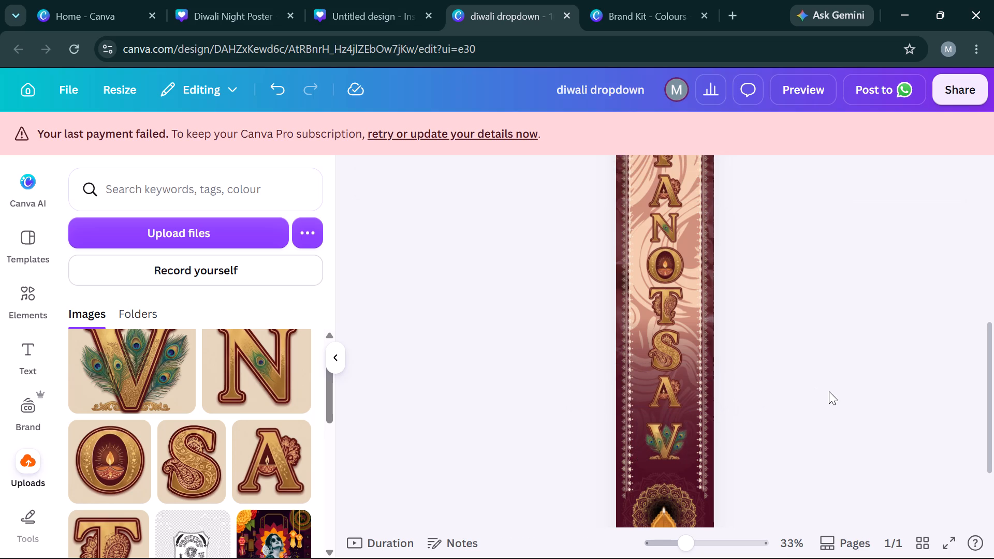
{"action": "left_click", "coordinate": [675, 387]}
{"action": "key", "text": "Down"}
{"action": "key", "text": "Down"}
{"action": "key", "text": "Down"}
{"action": "key", "text": "Down"}
{"action": "key", "text": "Down"}
{"action": "key", "text": "Down"}
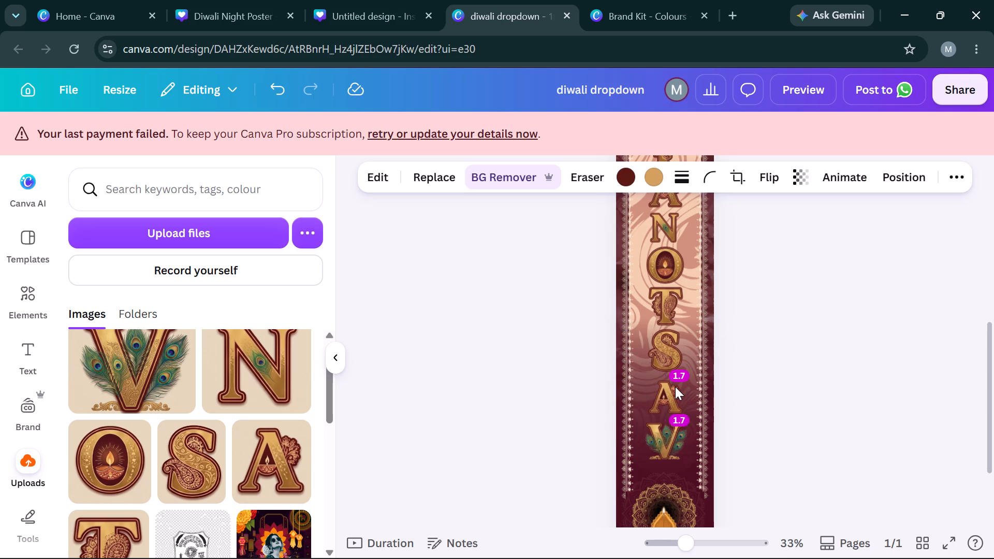
{"action": "key", "text": "Down"}
{"action": "key", "text": "Down"}
{"action": "key", "text": "Down"}
{"action": "key", "text": "Down"}
{"action": "key", "text": "Down"}
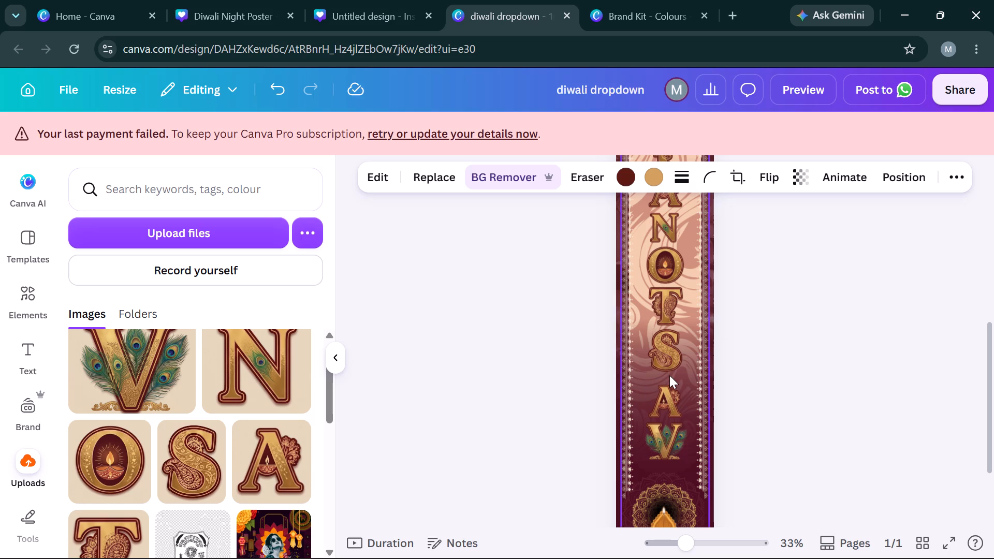
Move the lower S down so it sits closer to the A beneath it.
{"action": "left_click", "coordinate": [674, 362]}
{"action": "left_click", "coordinate": [672, 365]}
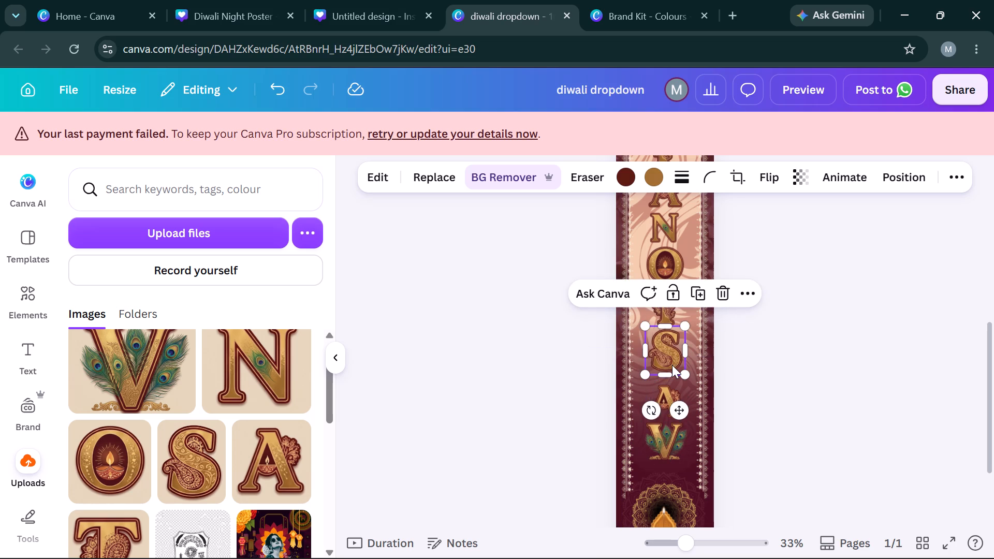
{"action": "key", "text": "Down"}
{"action": "key", "text": "Down"}
{"action": "key", "text": "Down"}
{"action": "key", "text": "Down"}
{"action": "key", "text": "Down"}
{"action": "key", "text": "Down"}
{"action": "key", "text": "Down"}
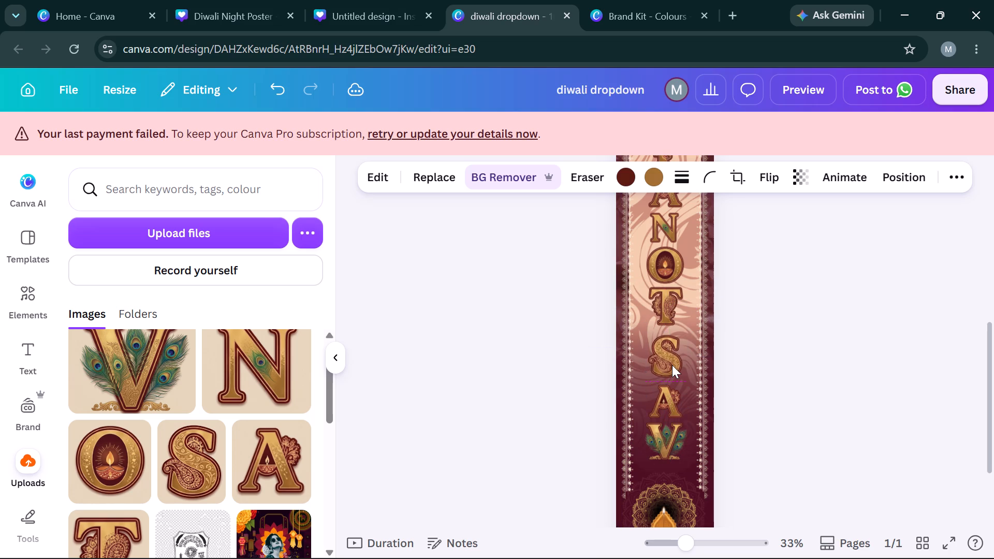
{"action": "key", "text": "Down"}
{"action": "key", "text": "Down"}
{"action": "key", "text": "Down"}
Move the lower T down so it sits closer to the S beneath it.
{"action": "scroll", "coordinate": [672, 365], "scroll_direction": "up", "scroll_amount": 1}
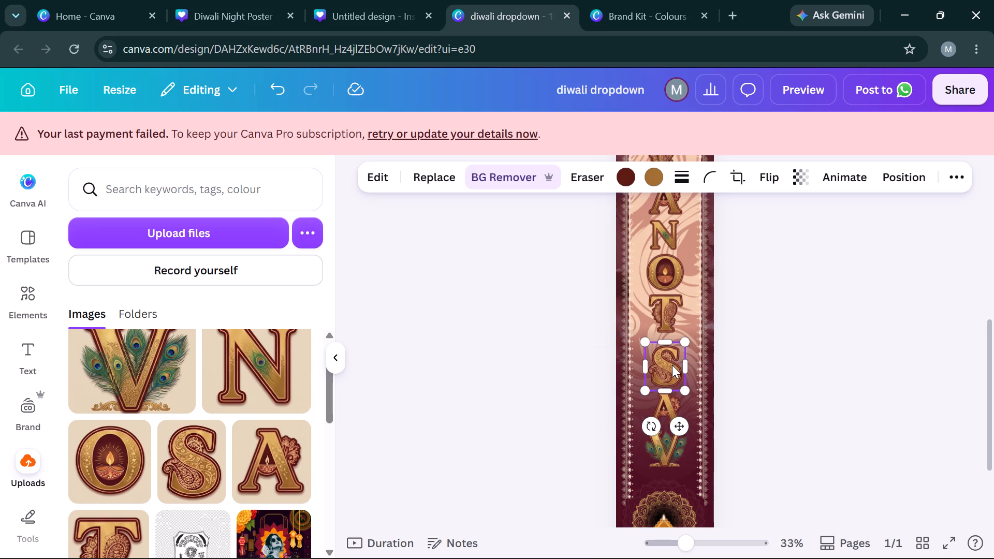
{"action": "scroll", "coordinate": [672, 365], "scroll_direction": "up", "scroll_amount": 1}
{"action": "left_click", "coordinate": [669, 364]}
{"action": "key", "text": "Down"}
{"action": "key", "text": "Down"}
{"action": "key", "text": "Down"}
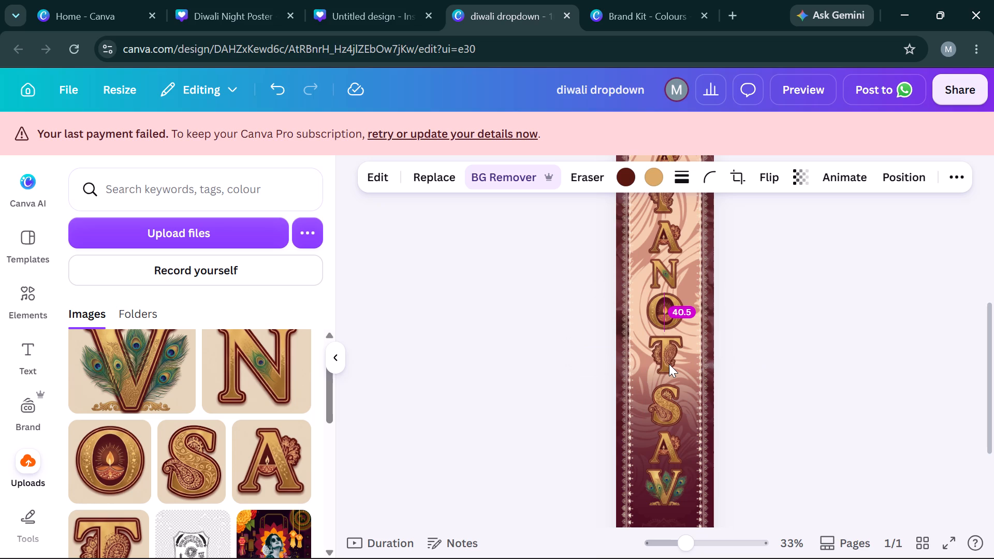
{"action": "key", "text": "Down"}
{"action": "key", "text": "Down"}
{"action": "key", "text": "Down"}
{"action": "key", "text": "Down"}
{"action": "key", "text": "Down"}
{"action": "key", "text": "Down"}
{"action": "key", "text": "Down"}
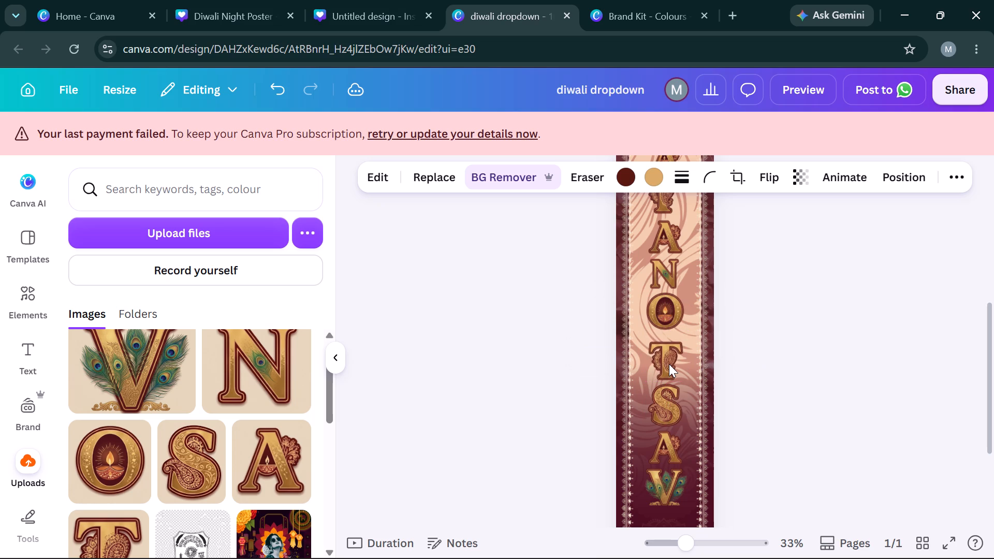
{"action": "scroll", "coordinate": [669, 364], "scroll_direction": "up", "scroll_amount": 1}
{"action": "left_click", "coordinate": [669, 364]}
{"action": "key", "text": "Down"}
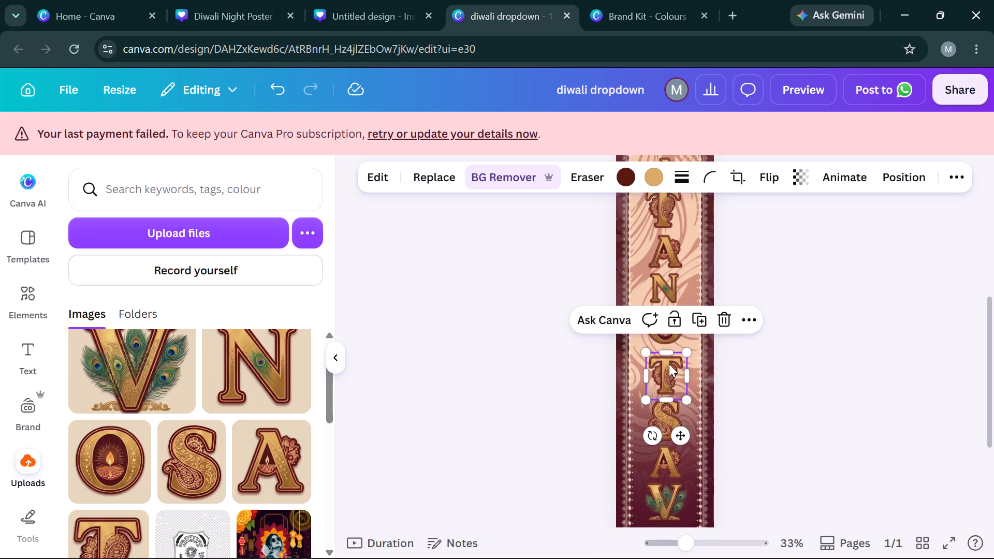
Move the O down so it sits closer to the lower T beneath it.
{"action": "left_click", "coordinate": [666, 345]}
{"action": "key", "text": "Down"}
{"action": "key", "text": "Down"}
{"action": "key", "text": "Down"}
{"action": "key", "text": "Down"}
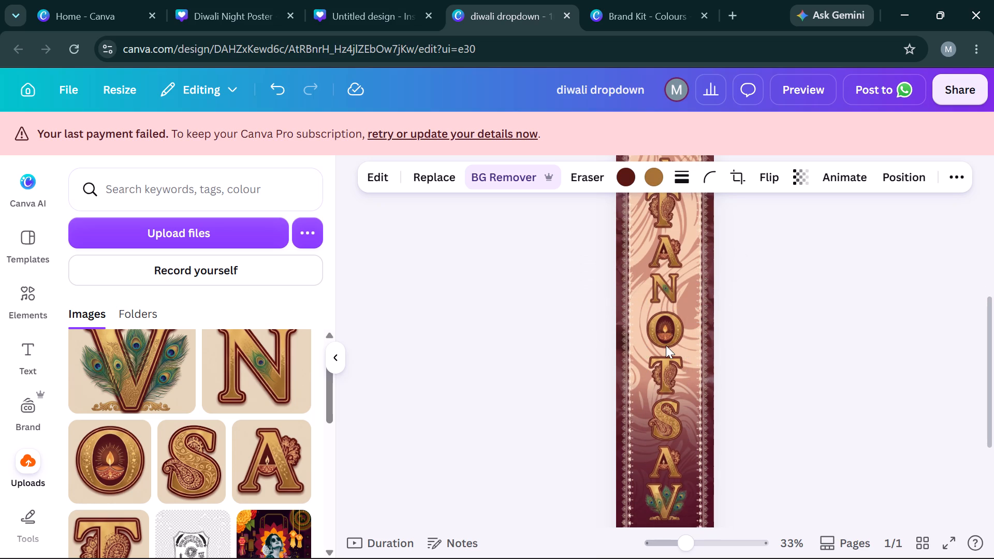
{"action": "key", "text": "Down"}
{"action": "key", "text": "Down"}
{"action": "key", "text": "Down"}
{"action": "key", "text": "Down"}
{"action": "key", "text": "Down"}
{"action": "key", "text": "Down"}
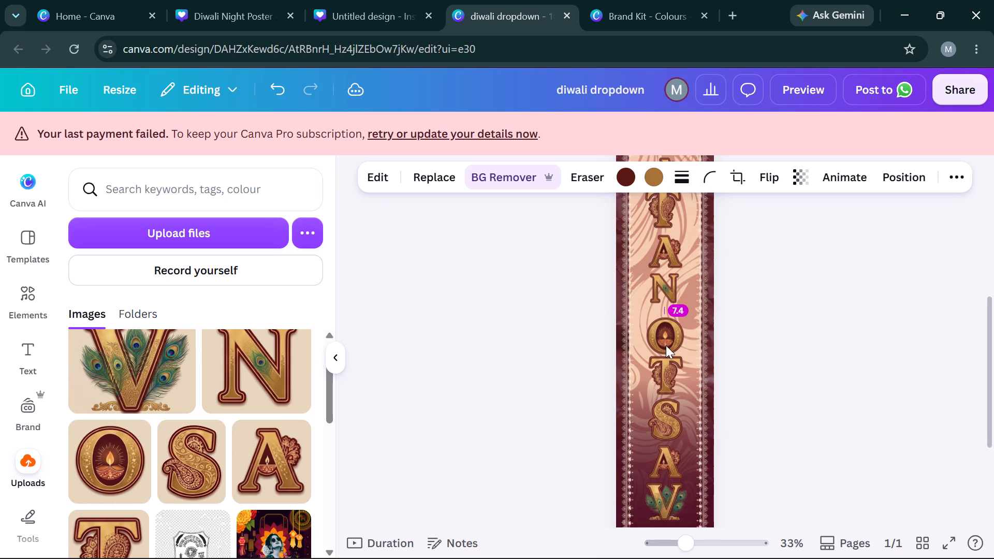
{"action": "scroll", "coordinate": [666, 345], "scroll_direction": "up", "scroll_amount": 1}
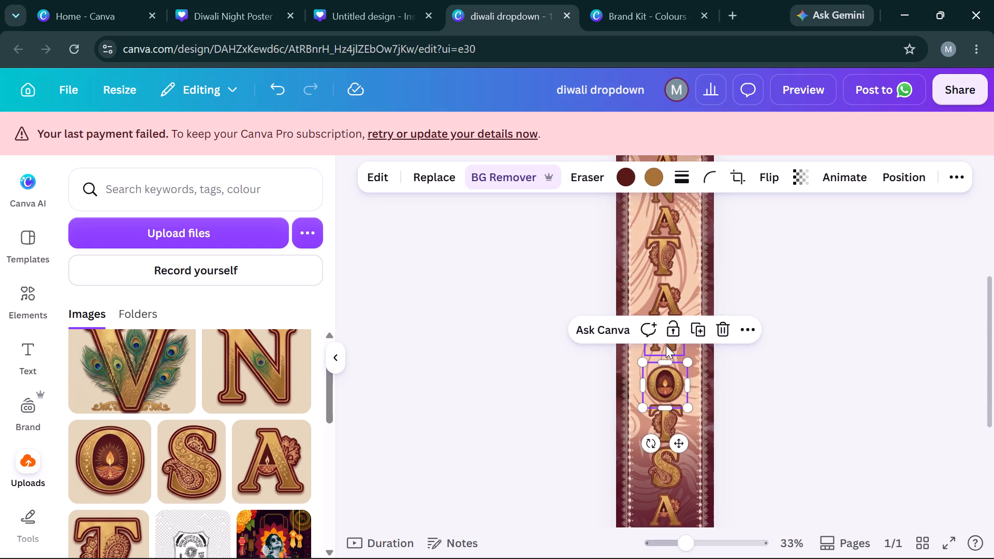
{"action": "key", "text": "Up"}
Move the lower N down so it sits closer to the O beneath it.
{"action": "left_click", "coordinate": [666, 345]}
{"action": "key", "text": "Down"}
{"action": "key", "text": "Down"}
{"action": "key", "text": "Down"}
{"action": "key", "text": "Down"}
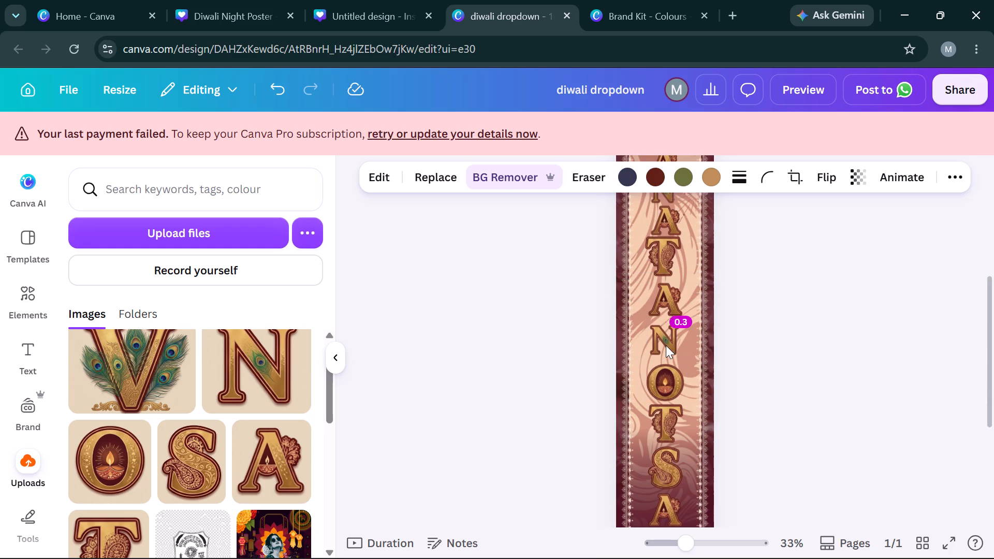
{"action": "key", "text": "Down"}
{"action": "key", "text": "Down"}
{"action": "key", "text": "Down"}
{"action": "key", "text": "Down"}
{"action": "key", "text": "Down"}
{"action": "key", "text": "Down"}
Move the A between the upper T and the lower N down, closer to the N.
{"action": "scroll", "coordinate": [666, 345], "scroll_direction": "up", "scroll_amount": 1}
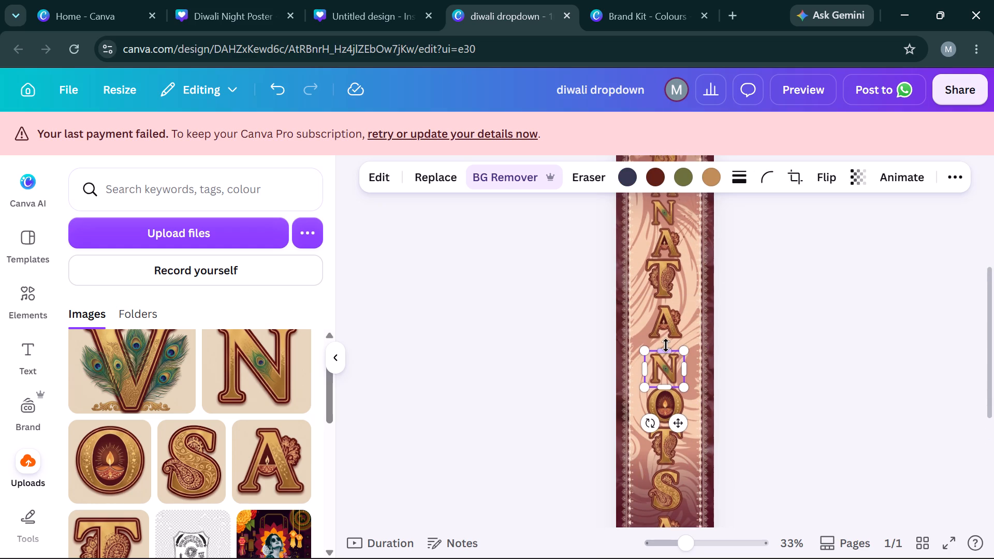
{"action": "scroll", "coordinate": [666, 345], "scroll_direction": "up", "scroll_amount": 1}
{"action": "left_click", "coordinate": [666, 345]}
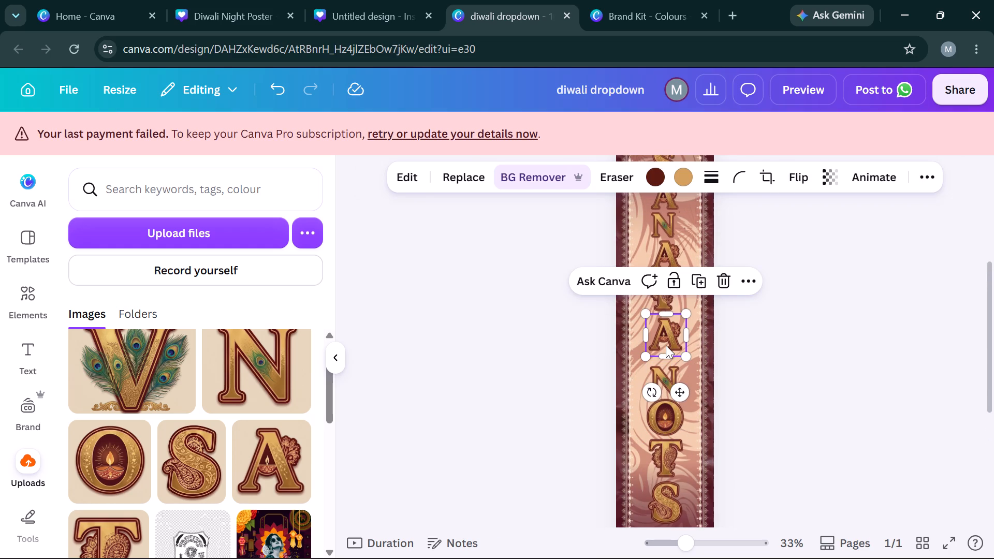
{"action": "key", "text": "Down"}
{"action": "key", "text": "Down"}
{"action": "key", "text": "Down"}
{"action": "key", "text": "Down"}
{"action": "key", "text": "Down"}
{"action": "key", "text": "Down"}
{"action": "key", "text": "Down"}
{"action": "key", "text": "Down"}
{"action": "key", "text": "Down"}
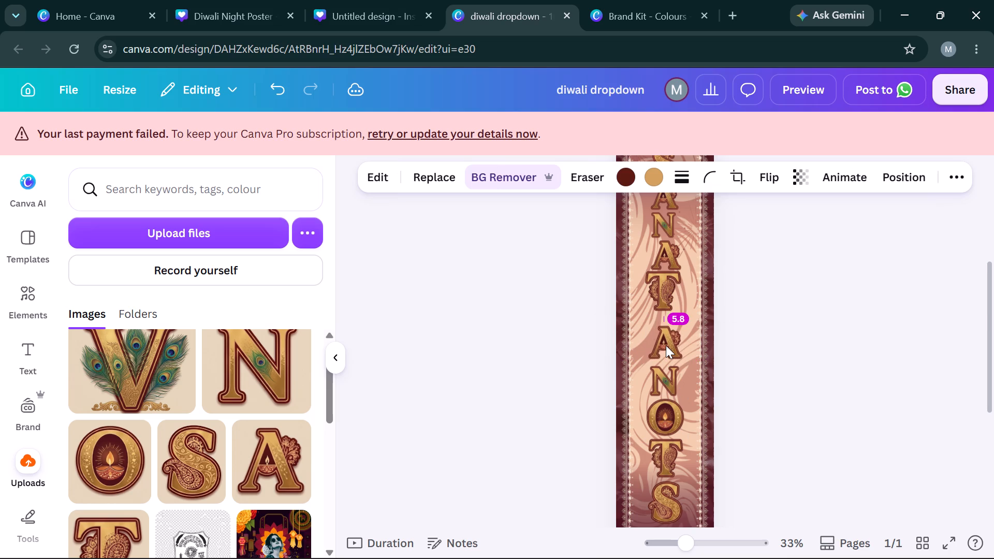
{"action": "key", "text": "Down"}
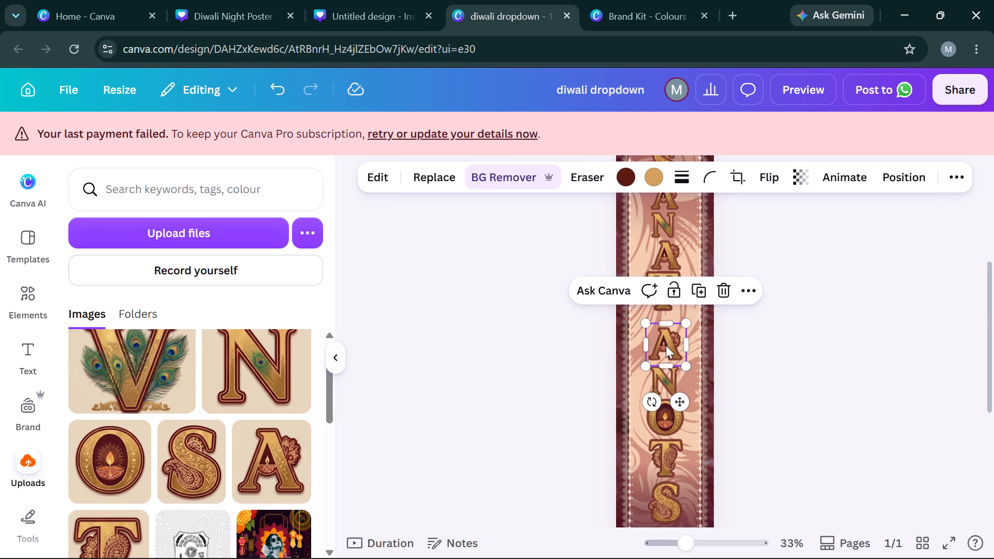
Move the upper T down closer to the A beneath it and nudge it sideways to centre it in the column.
{"action": "scroll", "coordinate": [787, 362], "scroll_direction": "up", "scroll_amount": 1}
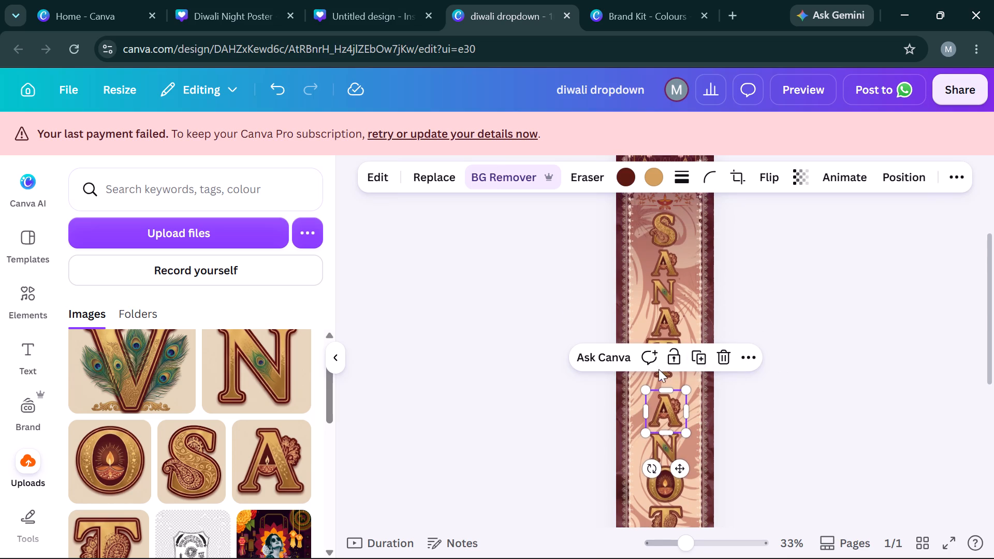
{"action": "left_click", "coordinate": [662, 374]}
{"action": "key", "text": "Down"}
{"action": "key", "text": "Down"}
{"action": "key", "text": "Down"}
{"action": "key", "text": "Down"}
{"action": "key", "text": "Down"}
{"action": "key", "text": "Down"}
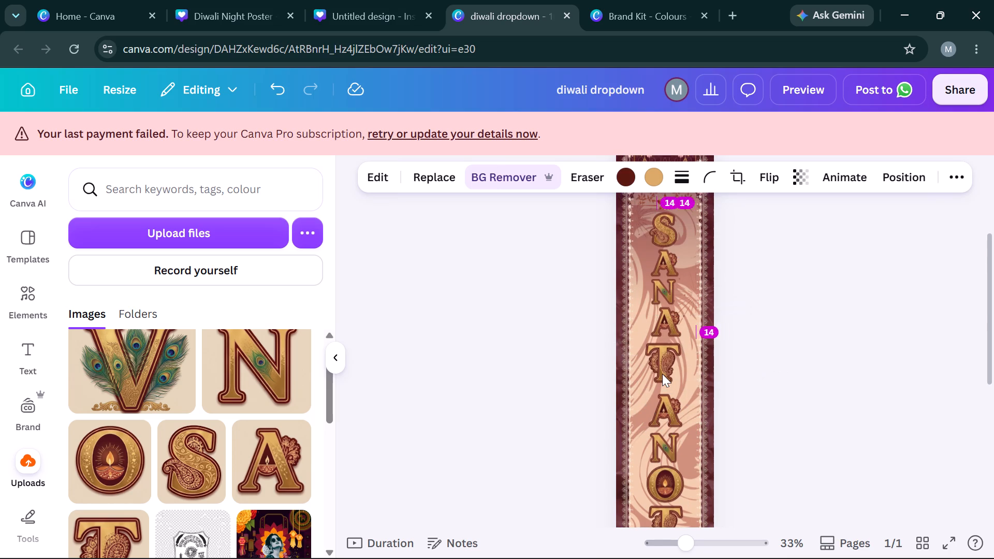
{"action": "key", "text": "Down"}
{"action": "key", "text": "Down"}
{"action": "key", "text": "Down"}
{"action": "key", "text": "Down"}
{"action": "key", "text": "Down"}
{"action": "key", "text": "Right"}
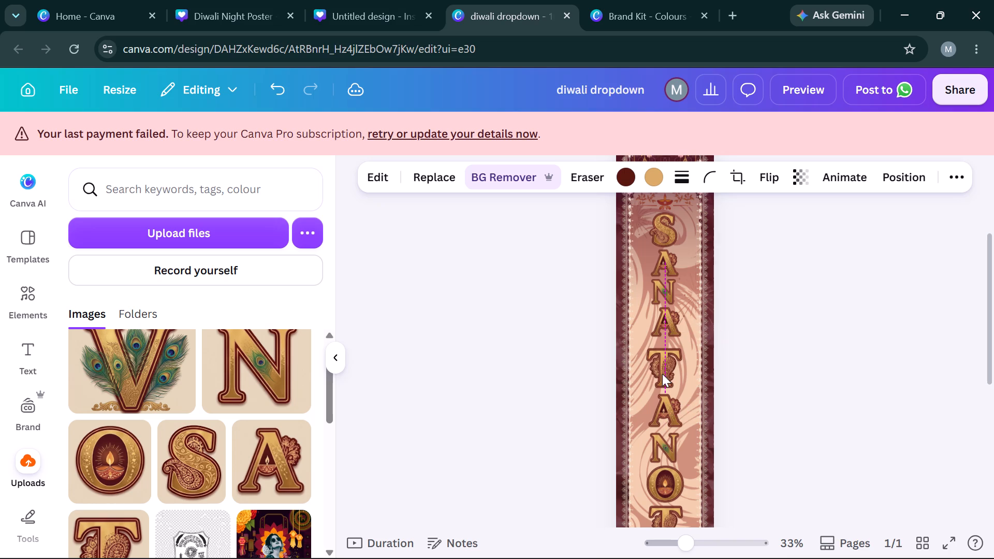
{"action": "key", "text": "Right"}
{"action": "key", "text": "Right"}
{"action": "key", "text": "Right"}
{"action": "key", "text": "Left"}
{"action": "key", "text": "Left"}
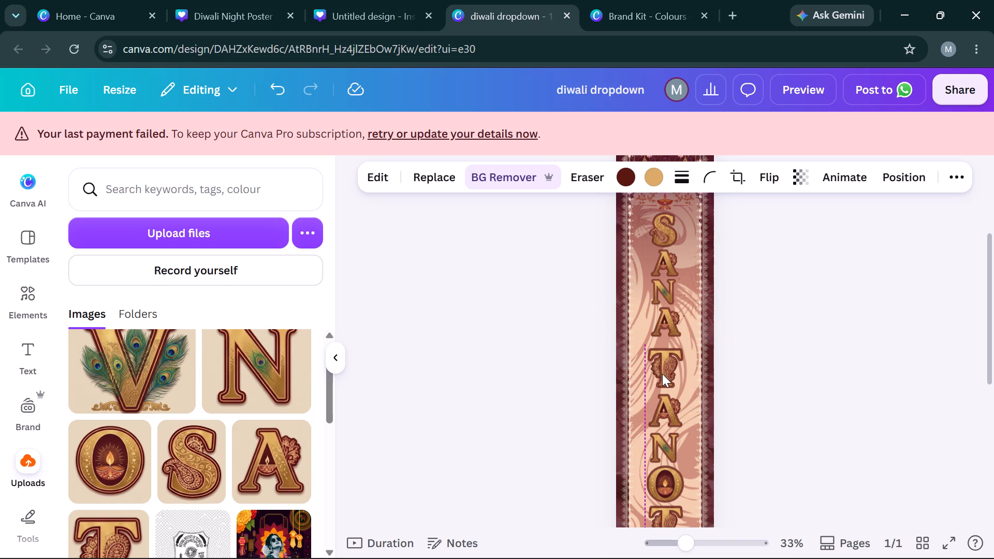
{"action": "key", "text": "Left"}
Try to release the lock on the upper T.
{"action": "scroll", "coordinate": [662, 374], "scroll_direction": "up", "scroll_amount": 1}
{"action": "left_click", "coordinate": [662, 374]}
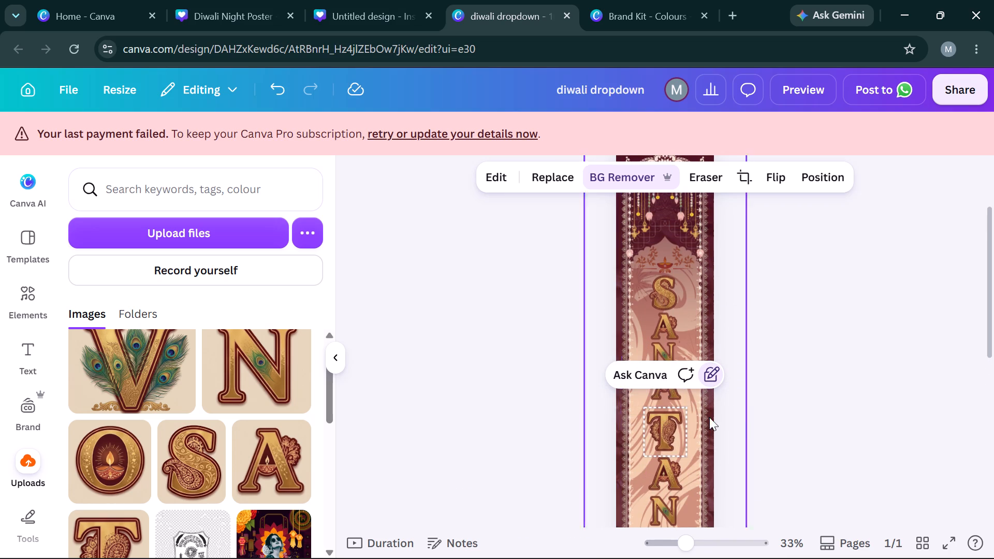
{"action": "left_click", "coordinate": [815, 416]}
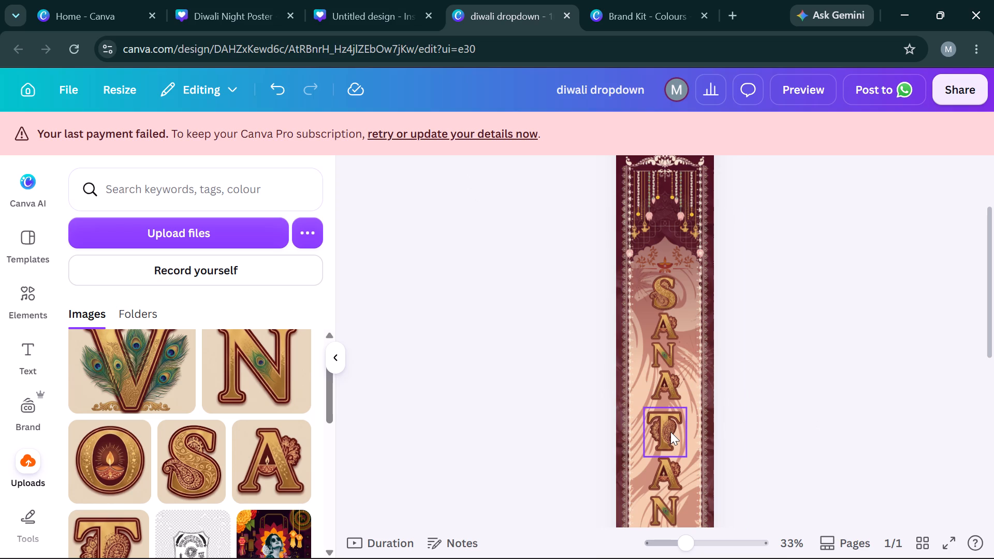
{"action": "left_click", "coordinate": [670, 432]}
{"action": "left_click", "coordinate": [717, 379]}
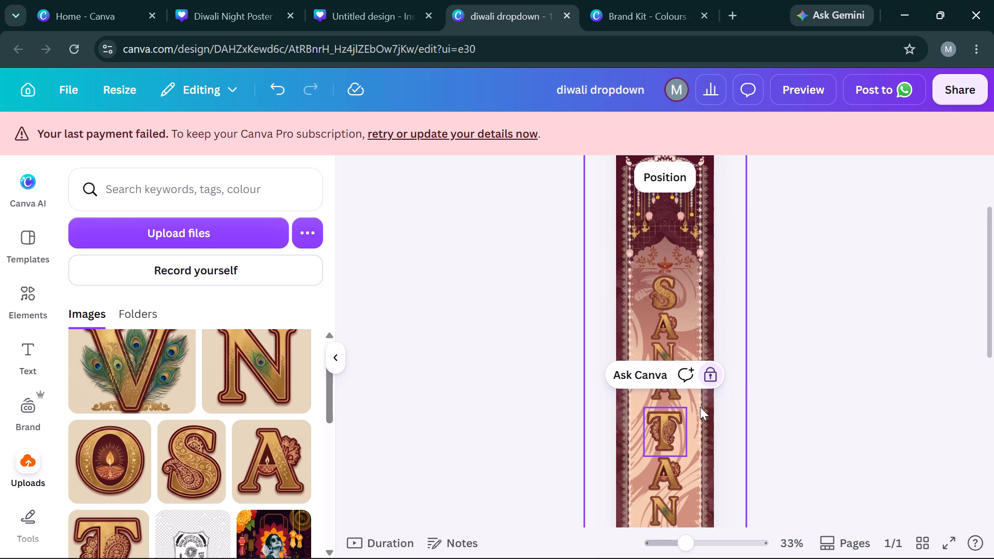
Unlock the V at the bottom of the lettering.
{"action": "scroll", "coordinate": [685, 434], "scroll_direction": "down", "scroll_amount": 2}
{"action": "left_click", "coordinate": [668, 442]}
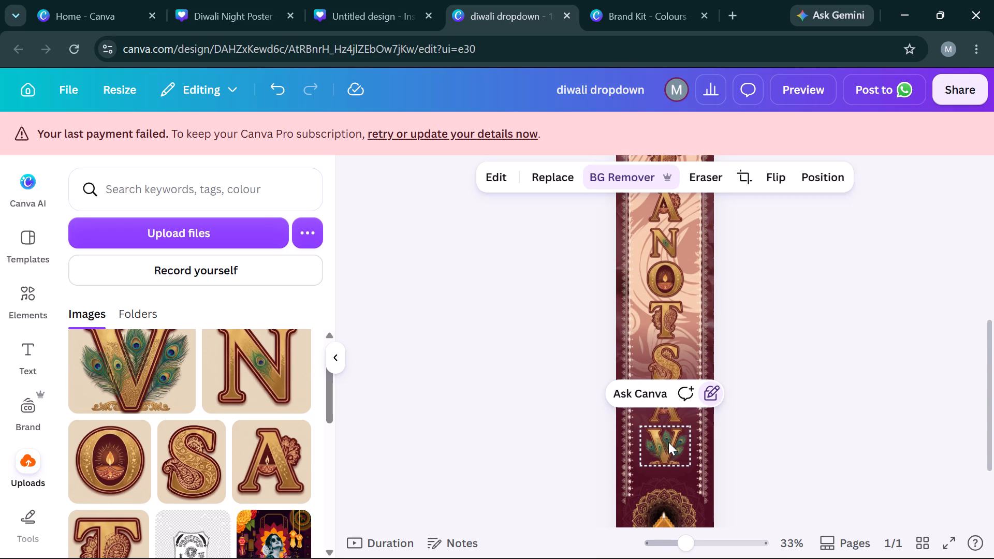
{"action": "left_click", "coordinate": [715, 394]}
{"action": "scroll", "coordinate": [762, 393], "scroll_direction": "up", "scroll_amount": 2}
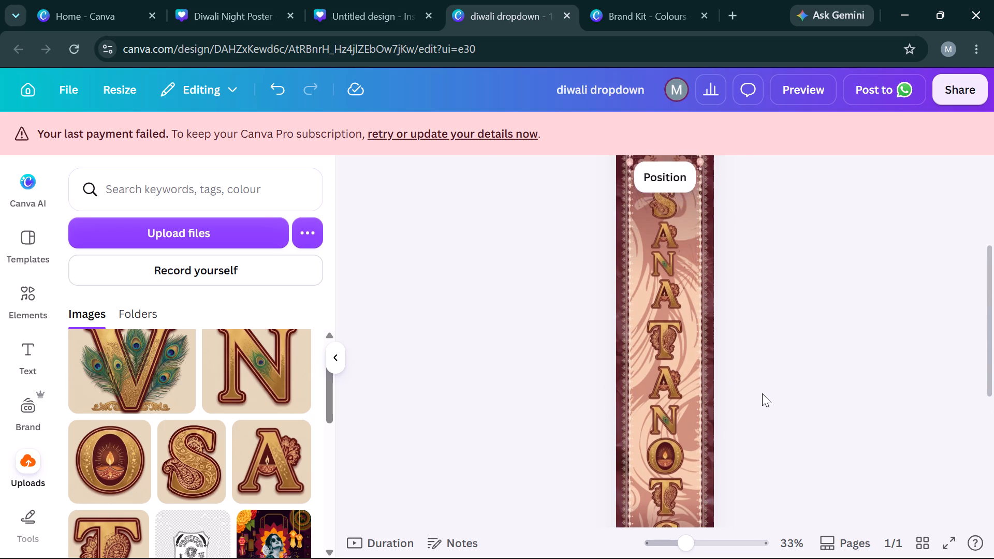
{"action": "scroll", "coordinate": [762, 393], "scroll_direction": "right", "scroll_amount": 2}
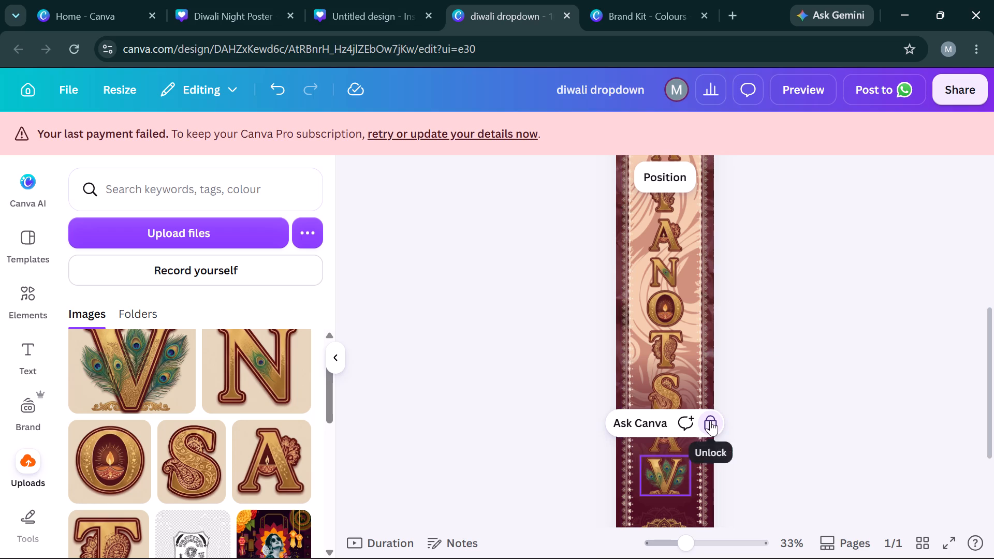
{"action": "left_click", "coordinate": [710, 420]}
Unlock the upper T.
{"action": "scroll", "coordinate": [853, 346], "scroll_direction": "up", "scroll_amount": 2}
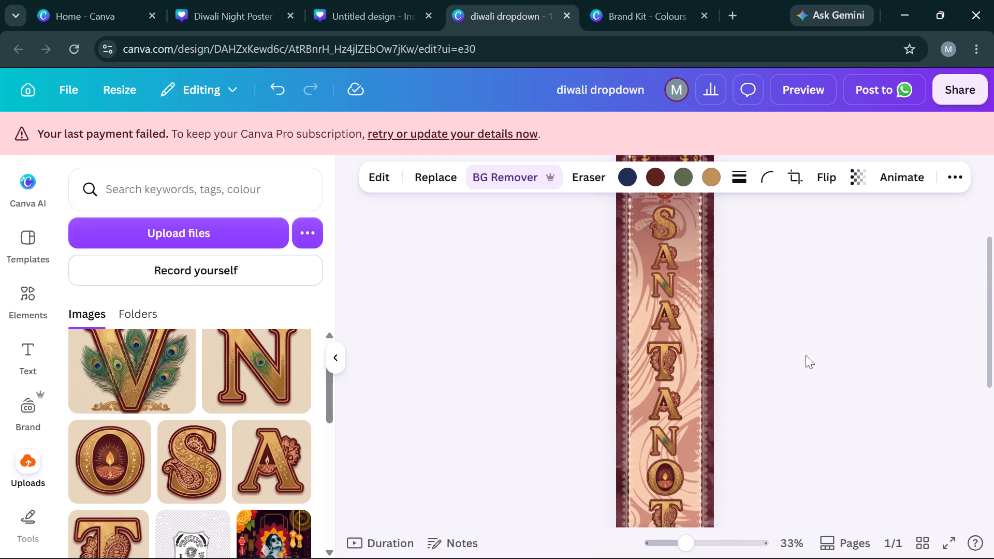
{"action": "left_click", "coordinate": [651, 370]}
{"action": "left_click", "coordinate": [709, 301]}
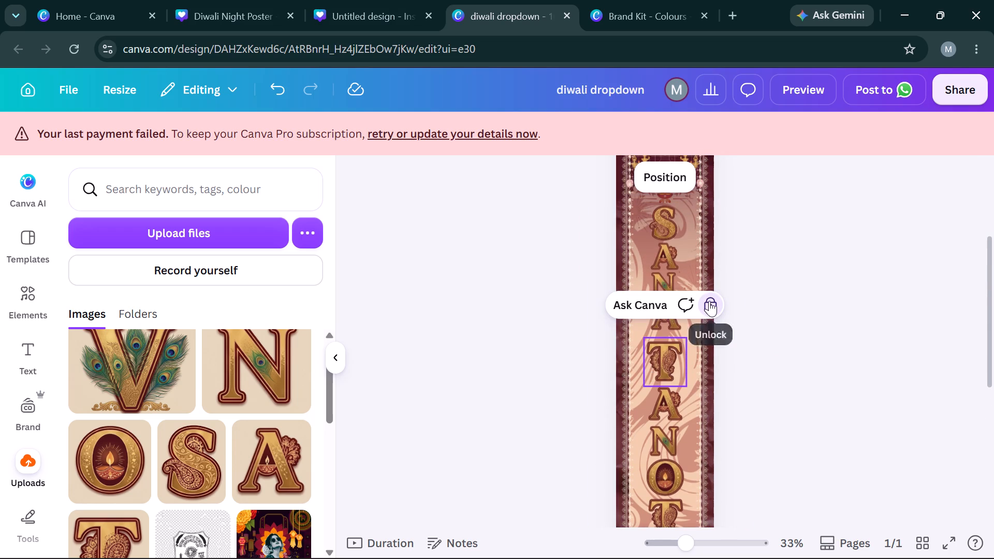
Enlarge the A above the upper T to about 41.5 by 44, re-centre it and nudge it down towards the T.
{"action": "scroll", "coordinate": [755, 385], "scroll_direction": "up", "scroll_amount": 1}
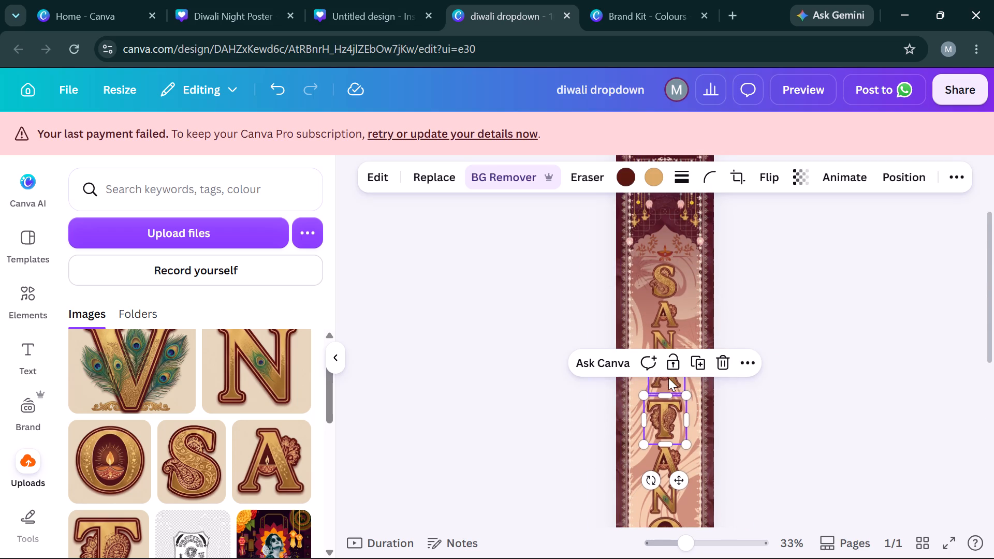
{"action": "left_click", "coordinate": [668, 378]}
{"action": "left_click_drag", "start_coordinate": [648, 391], "coordinate": [644, 398]}
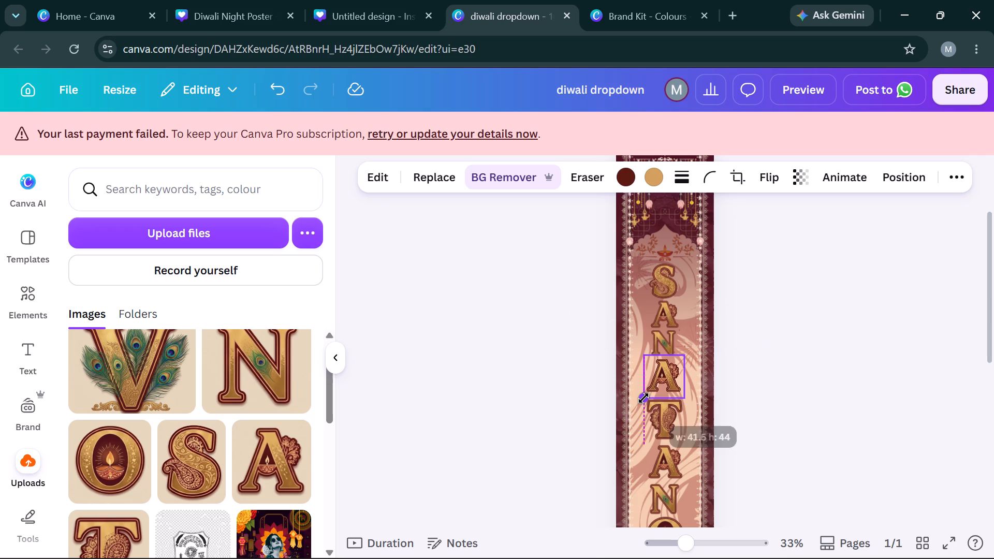
{"action": "left_click_drag", "start_coordinate": [644, 398], "coordinate": [644, 398]}
{"action": "key", "text": "Right"}
{"action": "key", "text": "Right"}
{"action": "key", "text": "Left"}
{"action": "key", "text": "Down"}
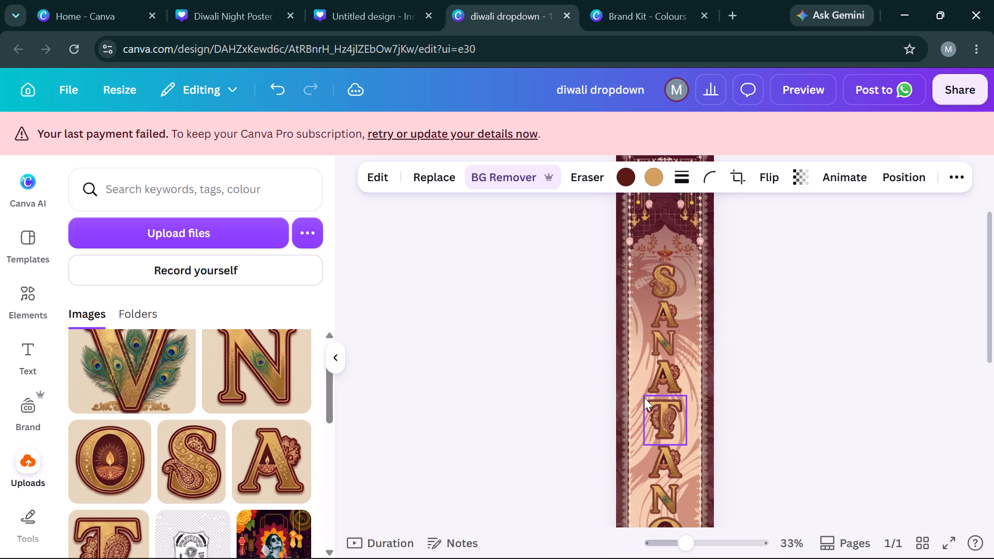
{"action": "key", "text": "Down"}
{"action": "key", "text": "Down"}
{"action": "key", "text": "Down"}
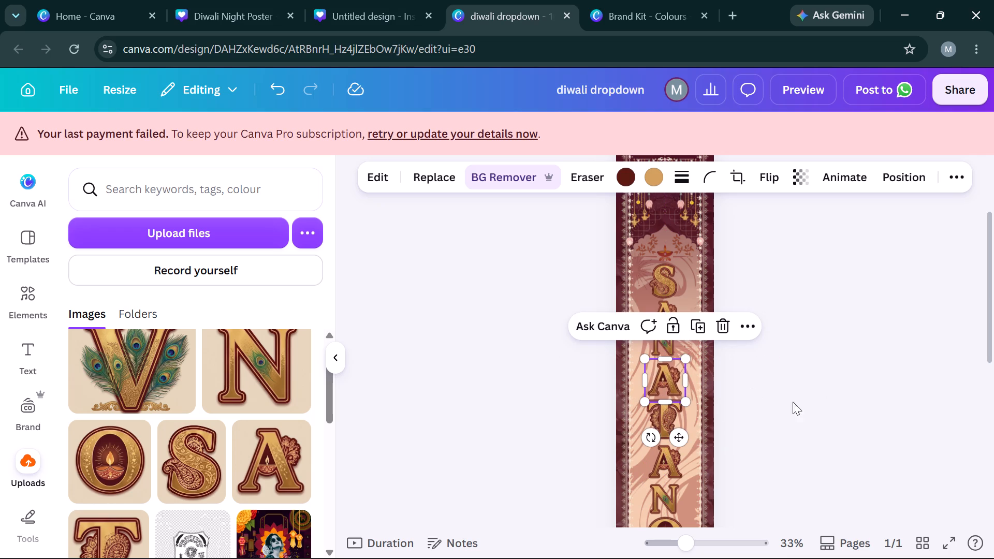
Nudge the upper T down slightly, towards the A beneath it.
{"action": "left_click", "coordinate": [670, 411]}
{"action": "key", "text": "Down"}
{"action": "key", "text": "Down"}
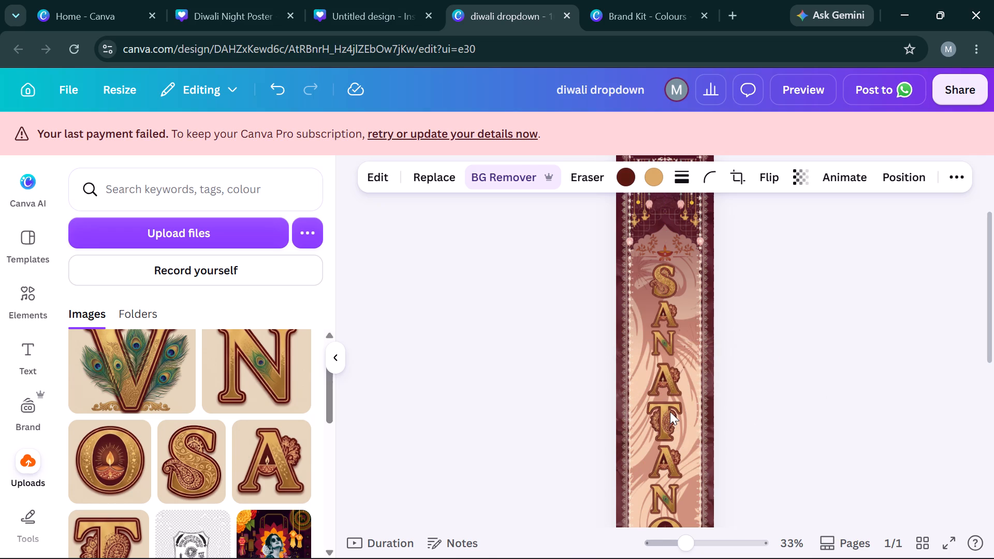
Nudge the A above the upper T down slightly to tighten the gap, and deselect it.
{"action": "left_click", "coordinate": [678, 386]}
{"action": "key", "text": "Down"}
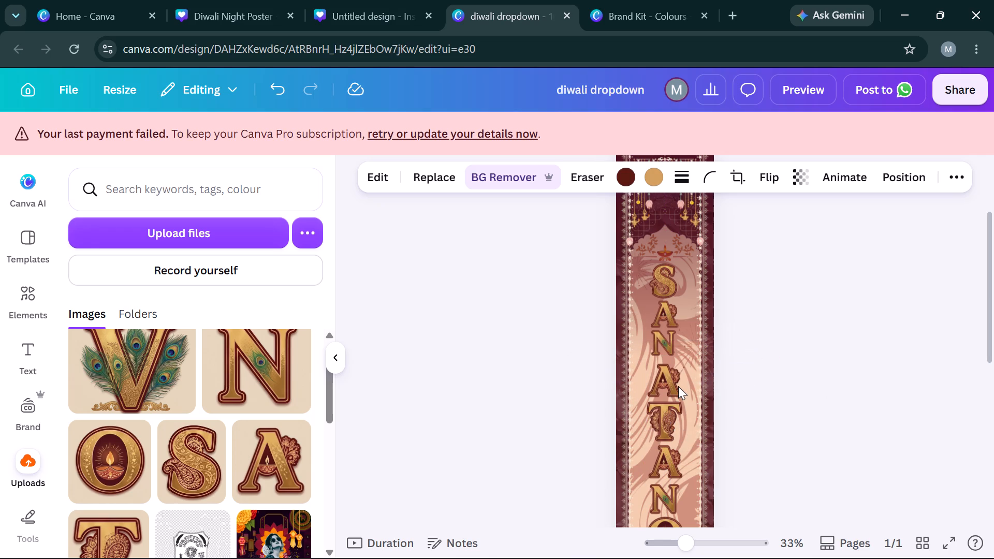
{"action": "key", "text": "Down"}
{"action": "left_click", "coordinate": [808, 376]}
Duplicate the larger lower N and shift the copy left to line it up with the letter column.
{"action": "scroll", "coordinate": [808, 376], "scroll_direction": "up", "scroll_amount": 1}
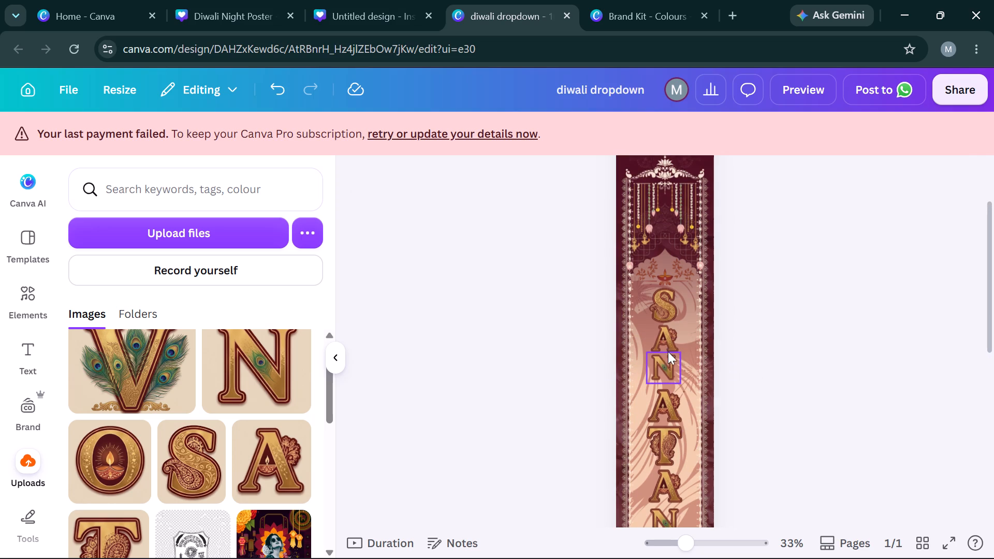
{"action": "left_click", "coordinate": [654, 366]}
{"action": "scroll", "coordinate": [654, 366], "scroll_direction": "down", "scroll_amount": 2}
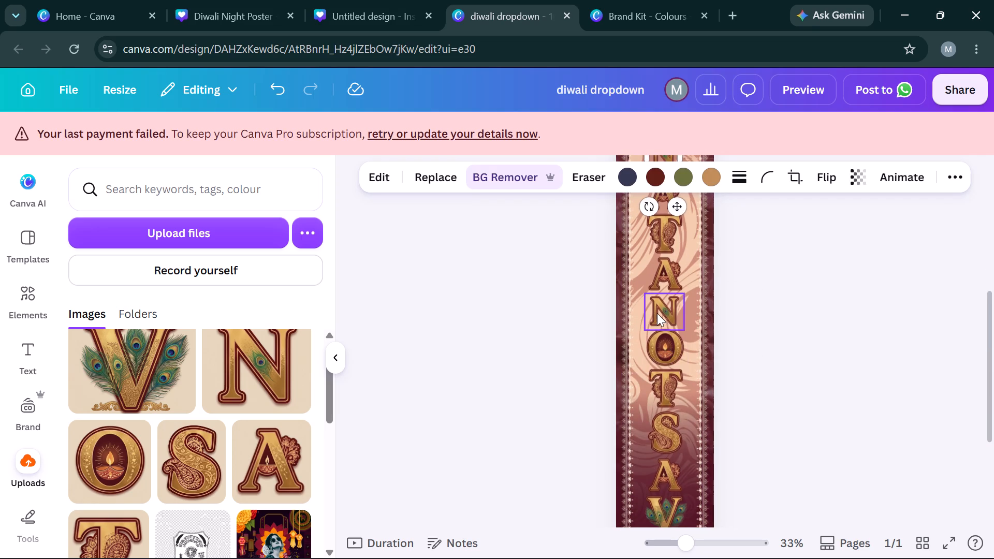
{"action": "left_click", "coordinate": [657, 313]}
{"action": "key", "text": "ctrl+c"}
{"action": "key", "text": "ctrl+v"}
{"action": "key", "text": "Left"}
{"action": "key", "text": "Left"}
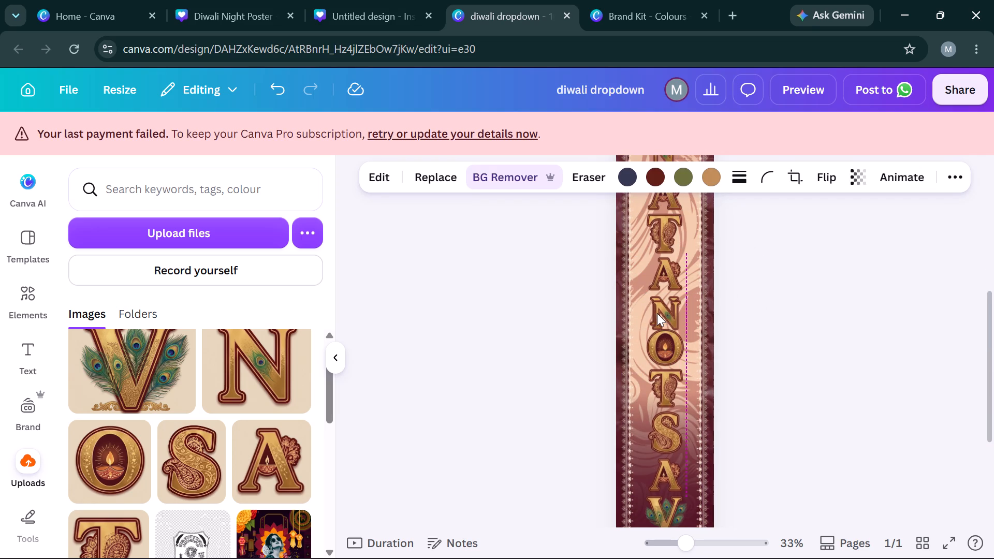
{"action": "key", "text": "Left"}
{"action": "key", "text": "Left"}
Move the larger N copy up the letter column, past the A beneath the upper T, to overlap that T.
{"action": "key", "text": "Up"}
{"action": "key", "text": "Up"}
{"action": "key", "text": "Up"}
{"action": "key", "text": "Up"}
{"action": "key", "text": "Up"}
{"action": "key", "text": "Up"}
{"action": "key", "text": "Up"}
{"action": "key", "text": "Up"}
{"action": "key", "text": "Up"}
{"action": "key", "text": "Up"}
{"action": "key", "text": "Up"}
{"action": "key", "text": "Up"}
{"action": "key", "text": "Up"}
{"action": "key", "text": "Up"}
{"action": "key", "text": "Up"}
{"action": "key", "text": "Up"}
{"action": "key", "text": "Up"}
{"action": "key", "text": "Up"}
{"action": "key", "text": "Up"}
{"action": "key", "text": "Up"}
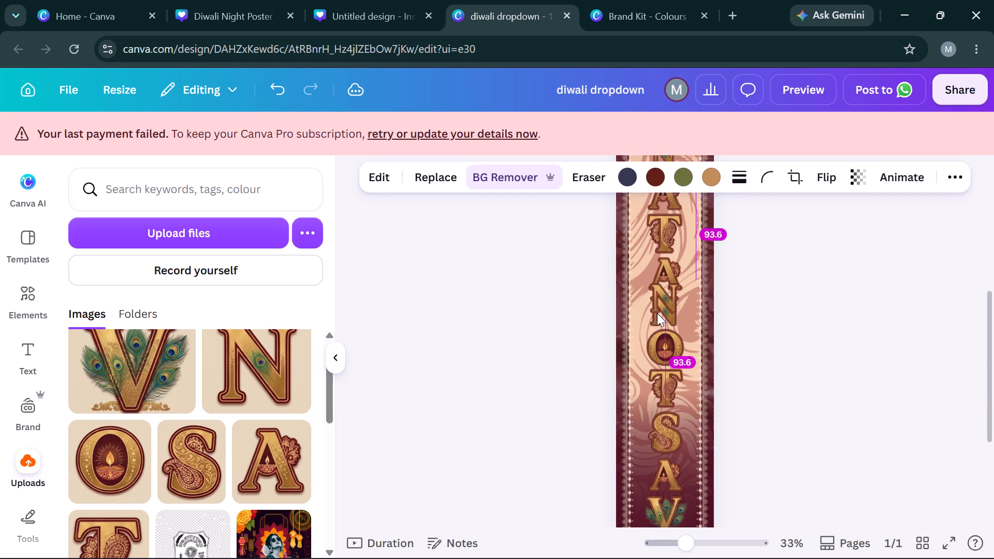
Delete the smaller original N beneath the letters S and A at the top of the column.
{"action": "scroll", "coordinate": [657, 313], "scroll_direction": "up", "scroll_amount": 5}
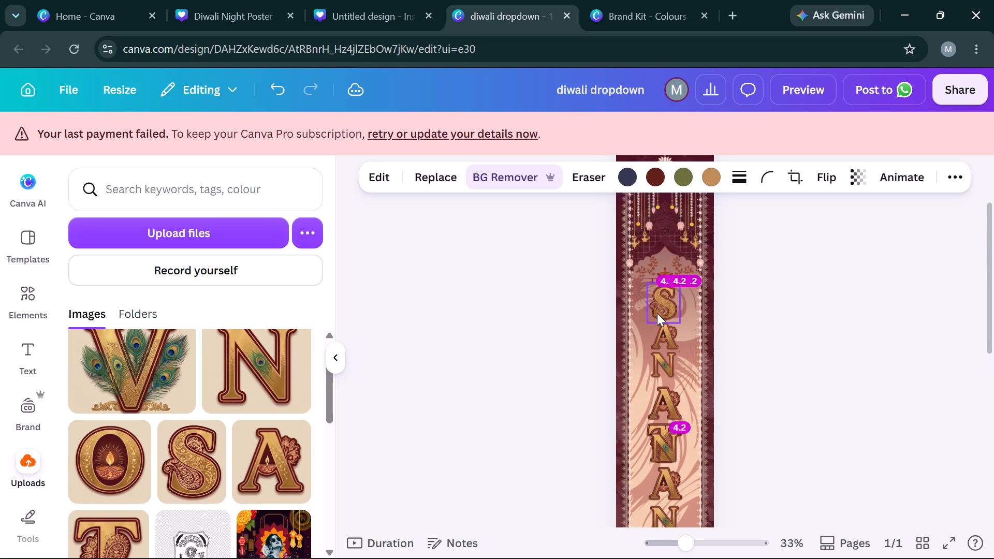
{"action": "scroll", "coordinate": [657, 313], "scroll_direction": "down", "scroll_amount": 1}
{"action": "left_click", "coordinate": [659, 340]}
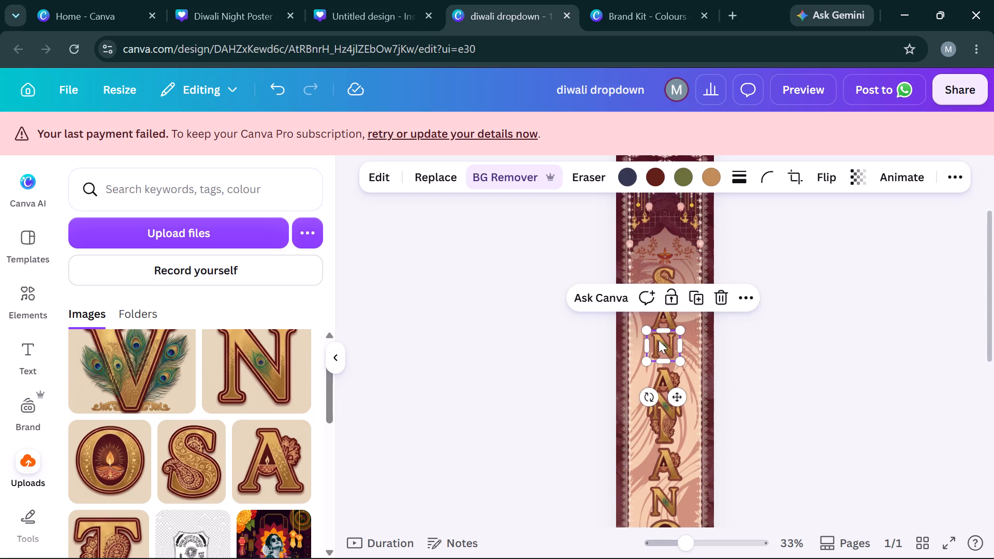
{"action": "key", "text": "Delete"}
{"action": "key", "text": "Up"}
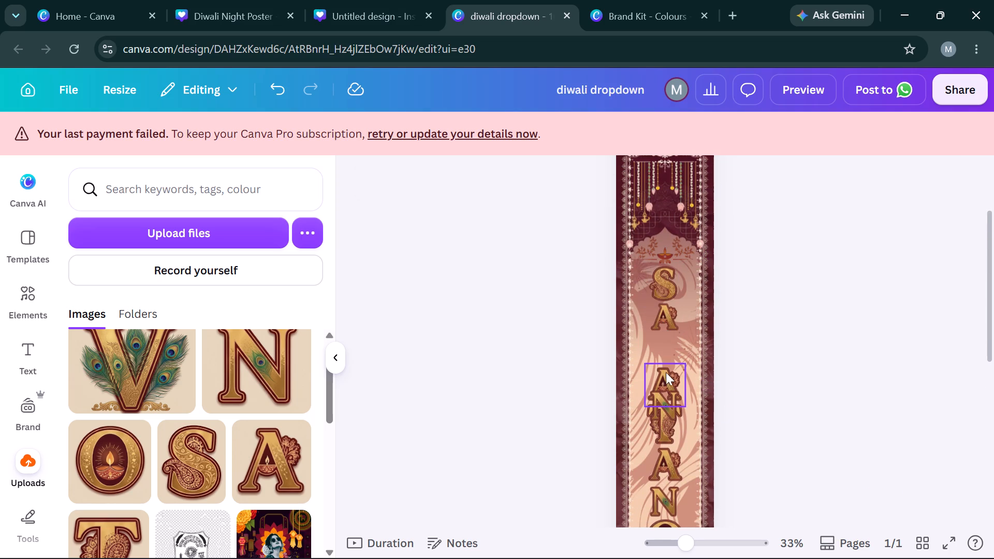
Move the larger N copy up into the gap left between the two upper A's, evening out the space around it.
{"action": "left_click", "coordinate": [665, 401]}
{"action": "key", "text": "Up"}
{"action": "key", "text": "Up"}
{"action": "key", "text": "Up"}
{"action": "key", "text": "Up"}
{"action": "key", "text": "Up"}
{"action": "key", "text": "Up"}
{"action": "key", "text": "Up"}
{"action": "key", "text": "Up"}
{"action": "key", "text": "Up"}
{"action": "key", "text": "Up"}
{"action": "key", "text": "Up"}
{"action": "key", "text": "Up"}
{"action": "key", "text": "Up"}
{"action": "key", "text": "Up"}
{"action": "key", "text": "Up"}
{"action": "key", "text": "Up"}
{"action": "key", "text": "Up"}
{"action": "key", "text": "Up"}
{"action": "key", "text": "Up"}
{"action": "key", "text": "Up"}
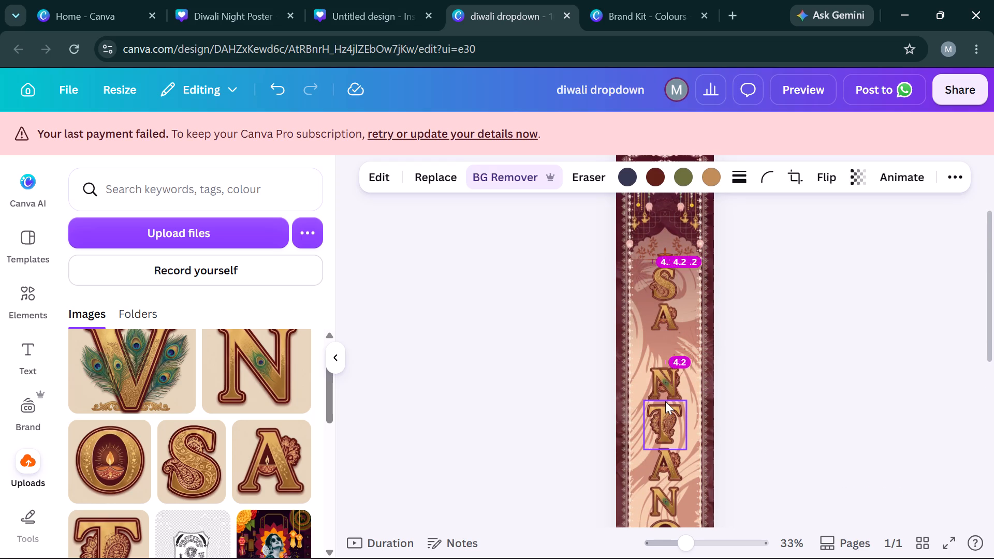
{"action": "key", "text": "Up"}
{"action": "key", "text": "Up"}
{"action": "key", "text": "Up"}
{"action": "key", "text": "Up"}
{"action": "key", "text": "Up"}
{"action": "key", "text": "Up"}
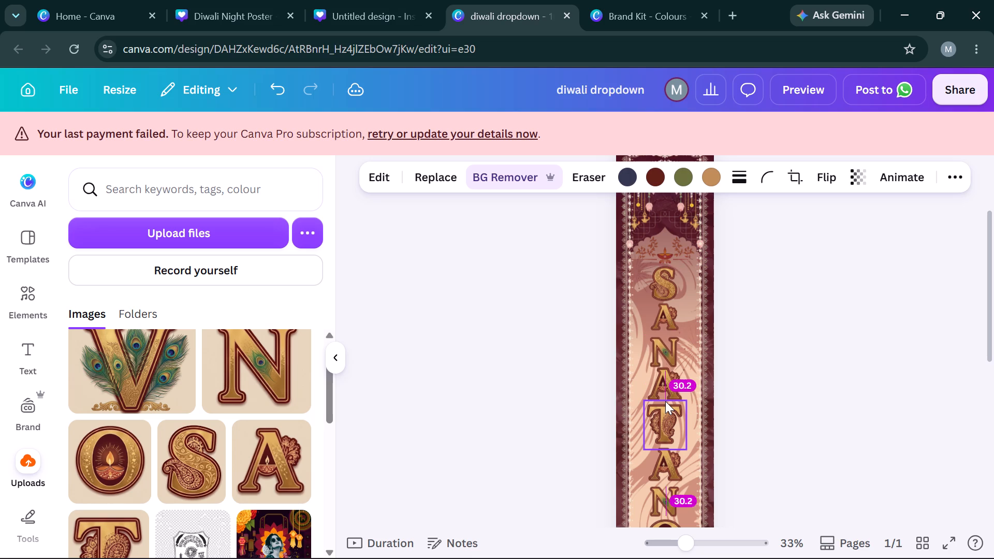
{"action": "key", "text": "Up"}
{"action": "key", "text": "Up"}
{"action": "key", "text": "Up"}
{"action": "key", "text": "Down"}
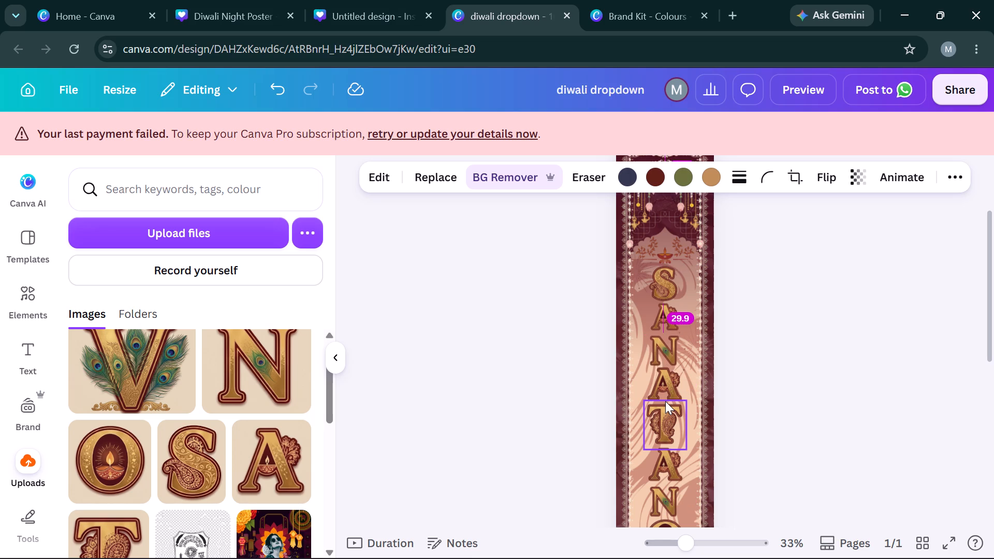
Duplicate the larger A above the upper T and shift the copy left to line it up with the letter column.
{"action": "left_click", "coordinate": [671, 391]}
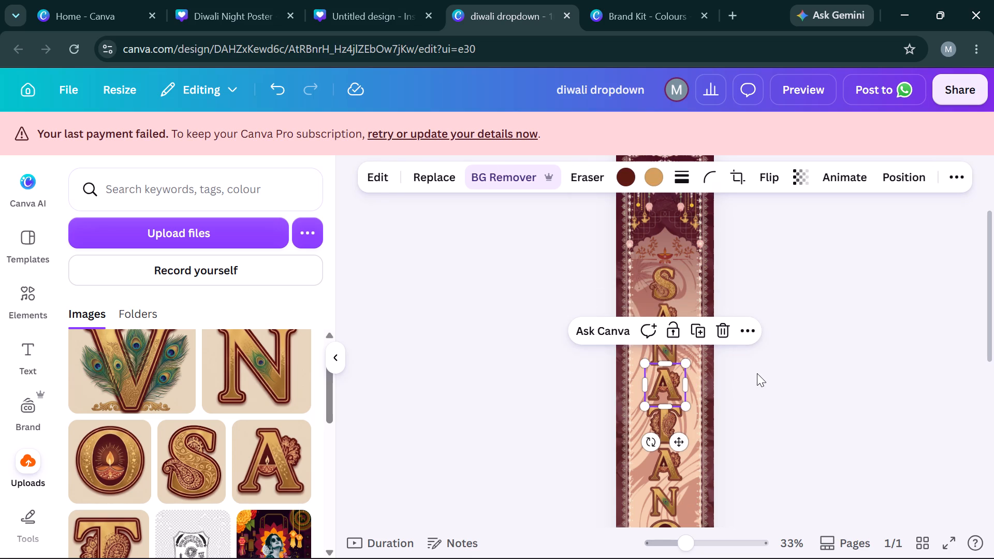
{"action": "key", "text": "ctrl+c"}
{"action": "key", "text": "ctrl+v"}
{"action": "key", "text": "Left"}
{"action": "key", "text": "Left"}
{"action": "key", "text": "Left"}
{"action": "key", "text": "Left"}
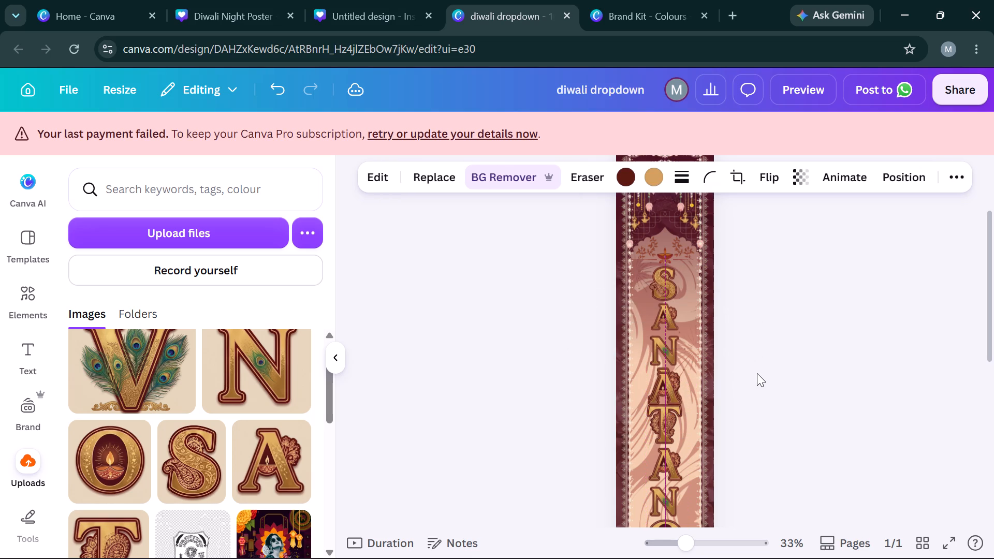
Delete the smaller original A directly beneath the top S.
{"action": "left_click", "coordinate": [660, 313]}
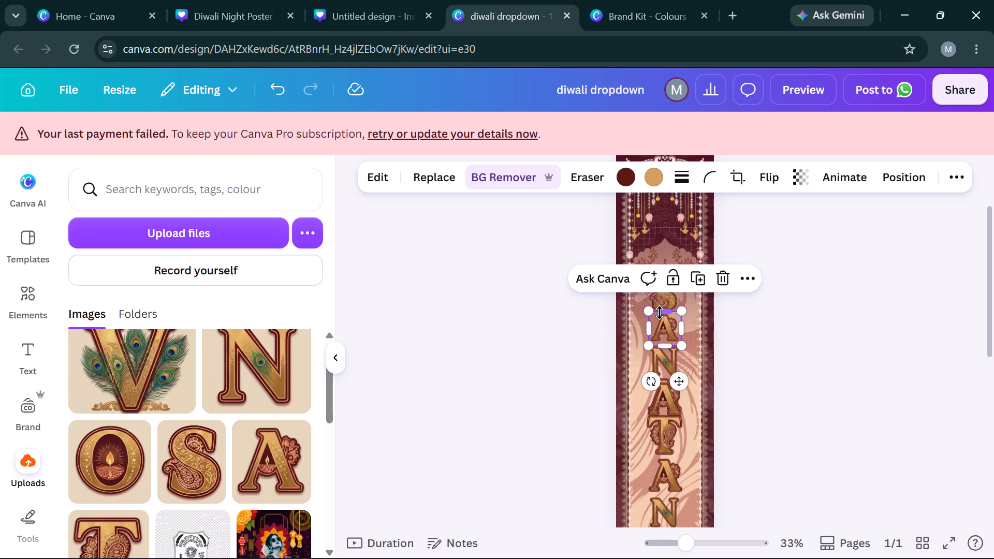
{"action": "key", "text": "Delete"}
Move the larger A copy up past the upper N into the gap between the top S and that N.
{"action": "left_click", "coordinate": [667, 391]}
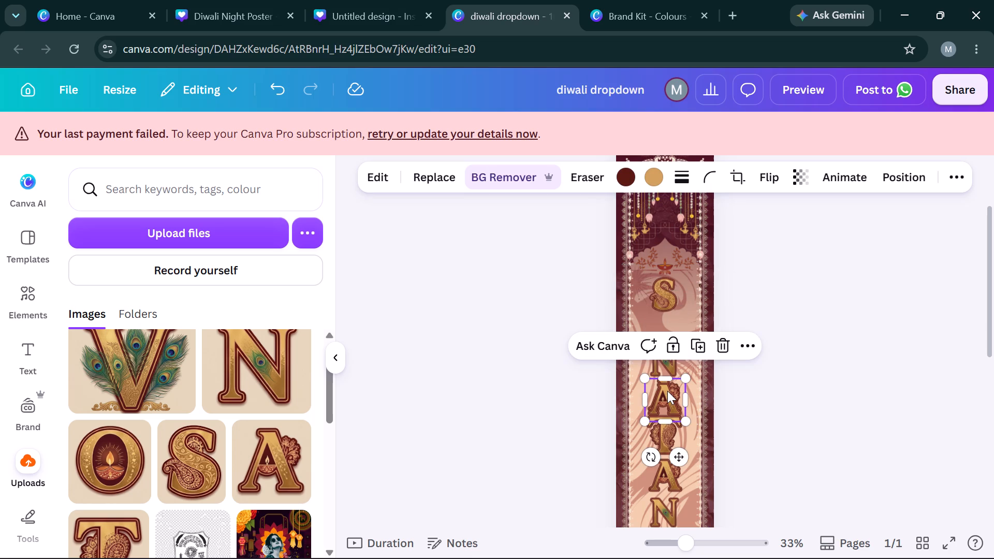
{"action": "key", "text": "Up"}
{"action": "key", "text": "Up"}
{"action": "key", "text": "Up"}
{"action": "key", "text": "Up"}
{"action": "key", "text": "Up"}
{"action": "key", "text": "Up"}
{"action": "key", "text": "Up"}
{"action": "key", "text": "Up"}
{"action": "key", "text": "Up"}
{"action": "key", "text": "Up"}
{"action": "key", "text": "Up"}
{"action": "key", "text": "Up"}
{"action": "key", "text": "Up"}
{"action": "key", "text": "Up"}
{"action": "key", "text": "Up"}
{"action": "key", "text": "Up"}
{"action": "key", "text": "Up"}
{"action": "key", "text": "Up"}
{"action": "key", "text": "Up"}
{"action": "key", "text": "Up"}
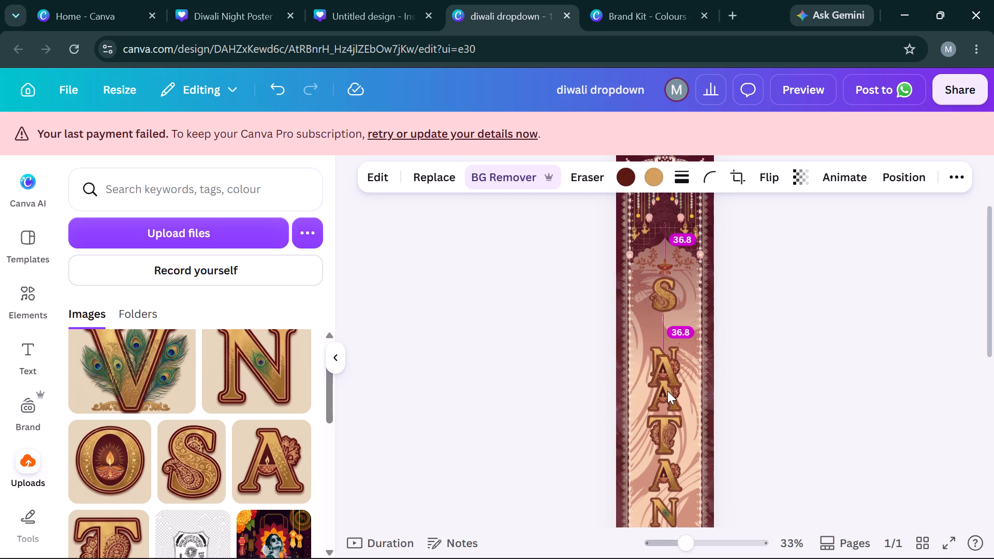
{"action": "key", "text": "Up"}
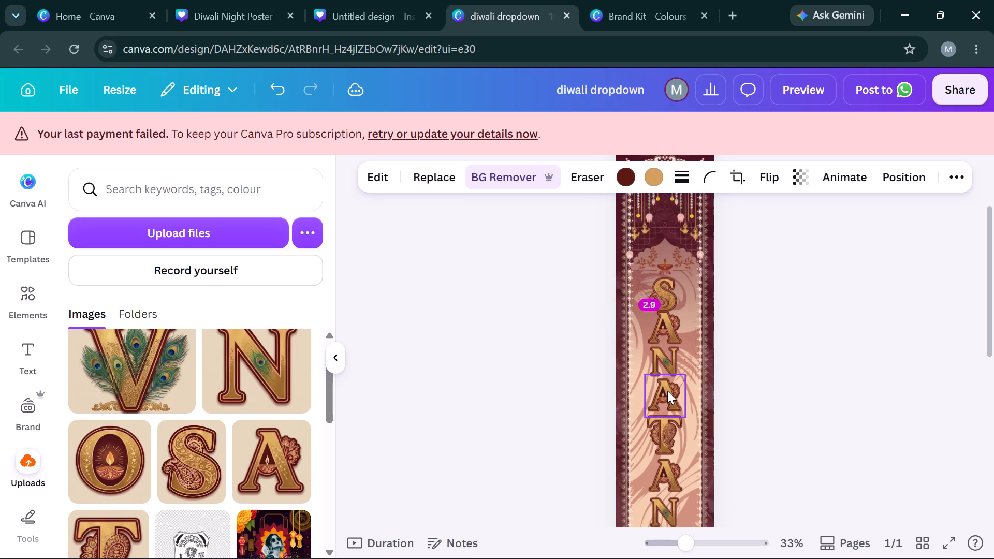
{"action": "key", "text": "Down"}
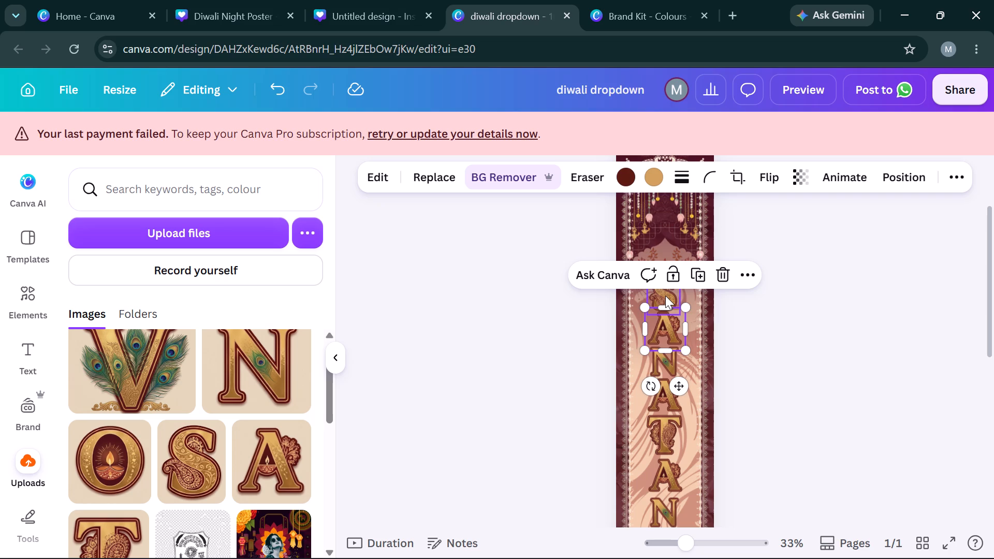
Enlarge the top S slightly to match the other letters and re-centre it on the letter column.
{"action": "left_click", "coordinate": [665, 296]}
{"action": "left_click_drag", "start_coordinate": [679, 273], "coordinate": [682, 271]}
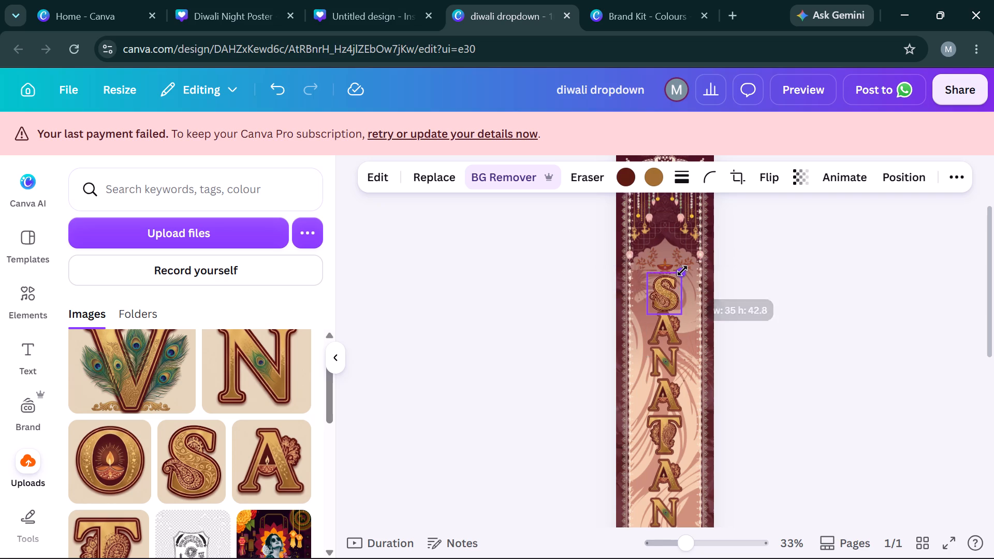
{"action": "left_click_drag", "start_coordinate": [682, 271], "coordinate": [684, 270]}
{"action": "key", "text": "Left"}
{"action": "key", "text": "Left"}
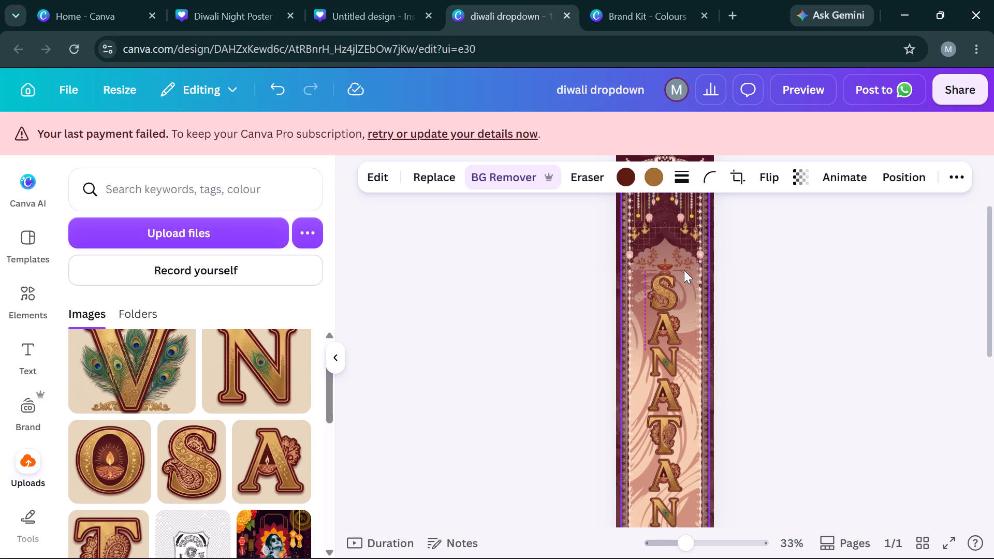
{"action": "key", "text": "Right"}
{"action": "key", "text": "Right"}
{"action": "key", "text": "Right"}
{"action": "key", "text": "Left"}
{"action": "key", "text": "Left"}
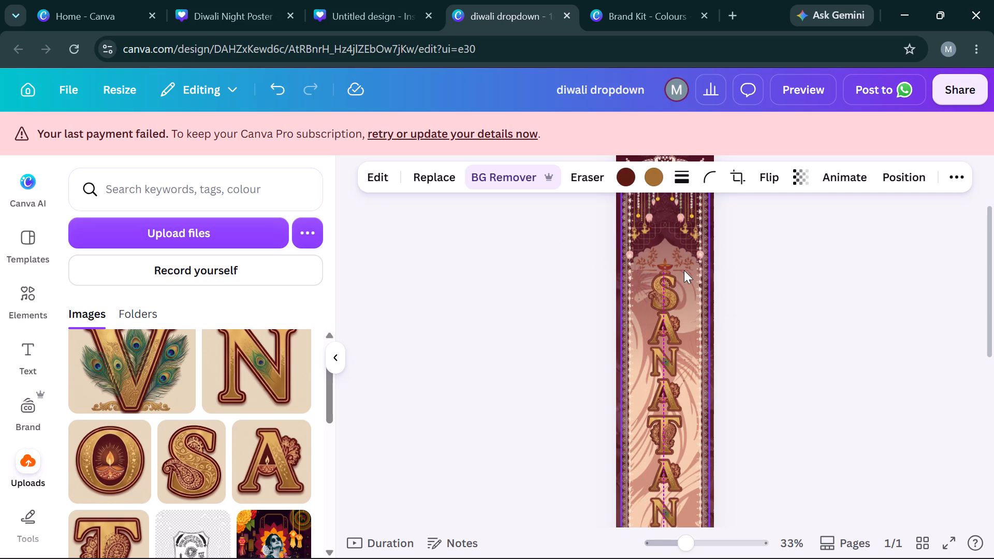
{"action": "key", "text": "Right"}
Nudge the top S and the A beneath it down towards the upper N, keeping a small gap between them.
{"action": "left_click", "coordinate": [669, 328]}
{"action": "key", "text": "Down"}
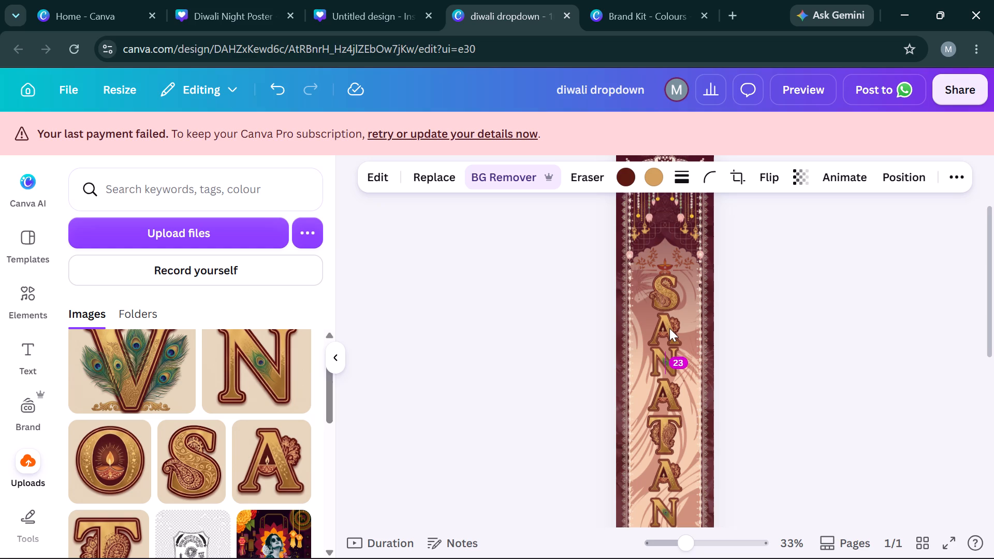
{"action": "key", "text": "Down"}
{"action": "key", "text": "Down"}
{"action": "key", "text": "Down"}
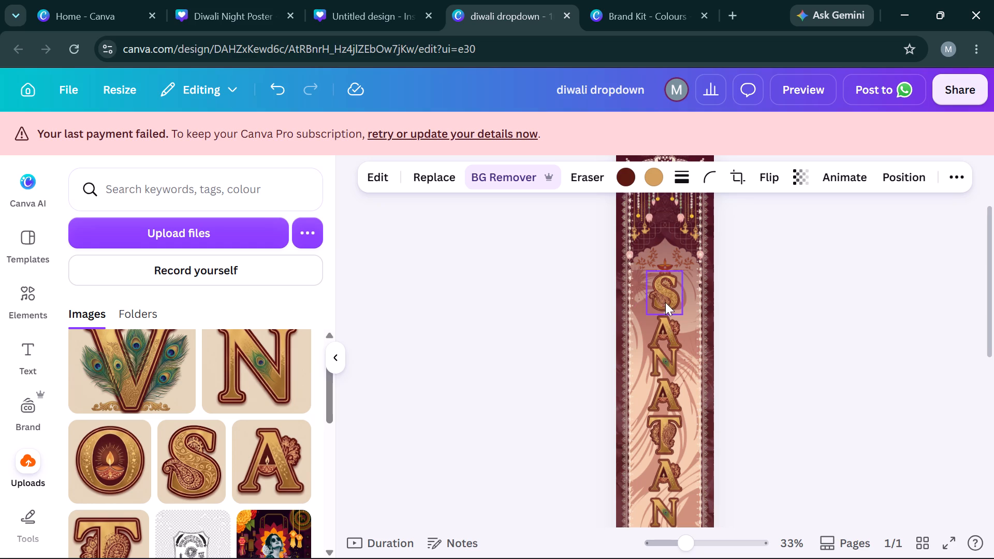
{"action": "left_click", "coordinate": [667, 301]}
{"action": "key", "text": "Down"}
{"action": "key", "text": "Down"}
{"action": "key", "text": "Down"}
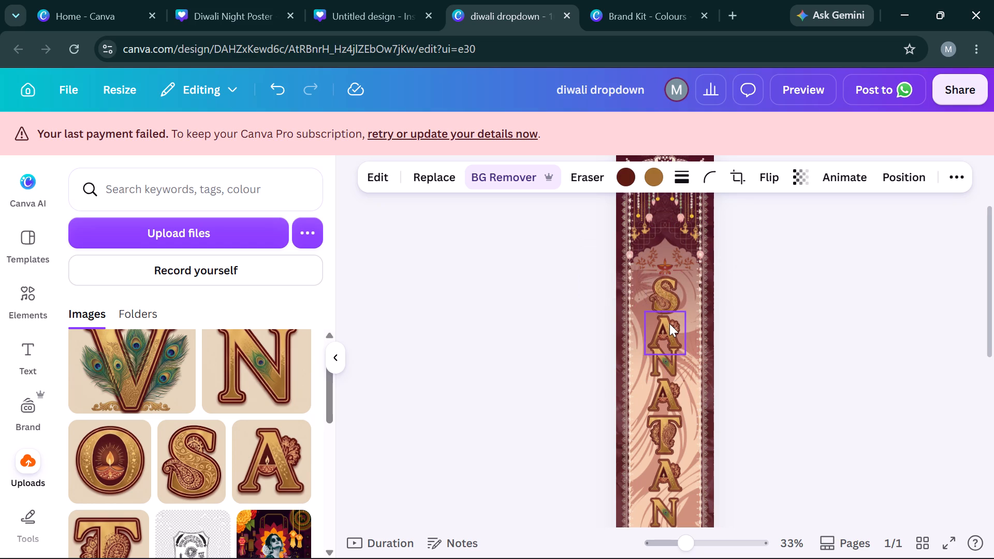
{"action": "left_click", "coordinate": [669, 324]}
{"action": "key", "text": "Down"}
{"action": "key", "text": "Down"}
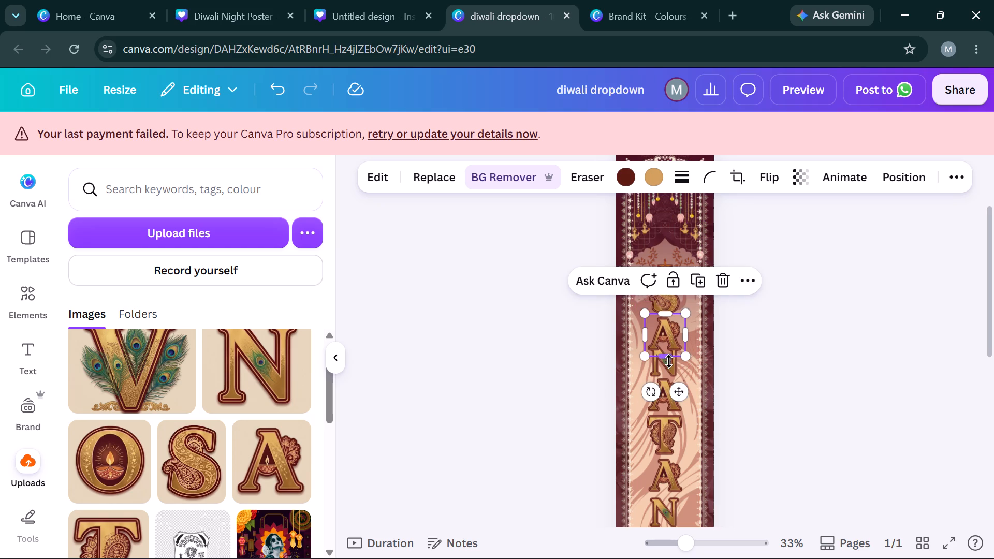
Nudge the upper N down towards the A beneath it to even out the gaps on both sides.
{"action": "left_click", "coordinate": [669, 361]}
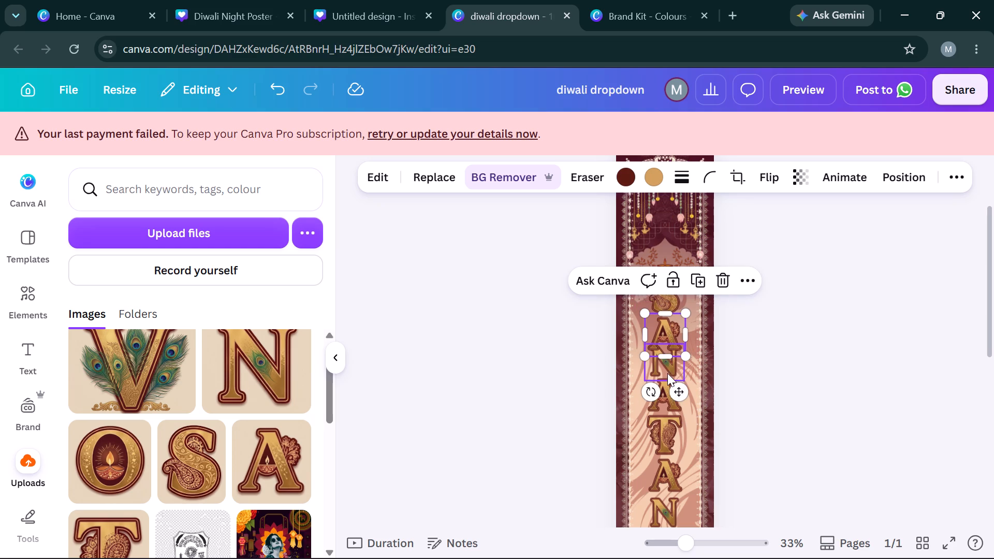
{"action": "left_click", "coordinate": [667, 373]}
{"action": "key", "text": "Down"}
{"action": "key", "text": "Down"}
{"action": "key", "text": "Down"}
{"action": "key", "text": "Down"}
{"action": "key", "text": "Down"}
{"action": "key", "text": "Down"}
{"action": "key", "text": "Down"}
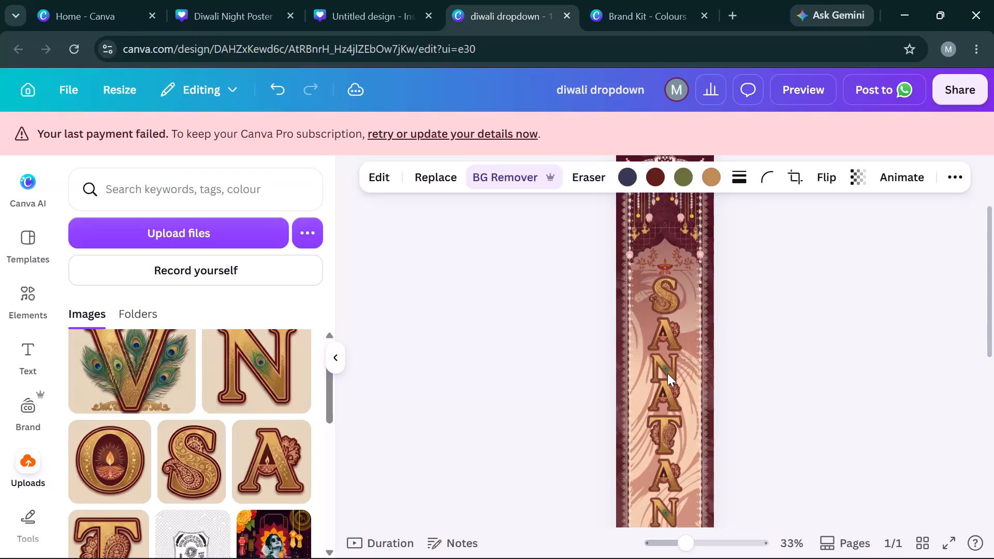
Nudge the A above the upper T down towards the T, keeping it centred on the column.
{"action": "left_click", "coordinate": [672, 396]}
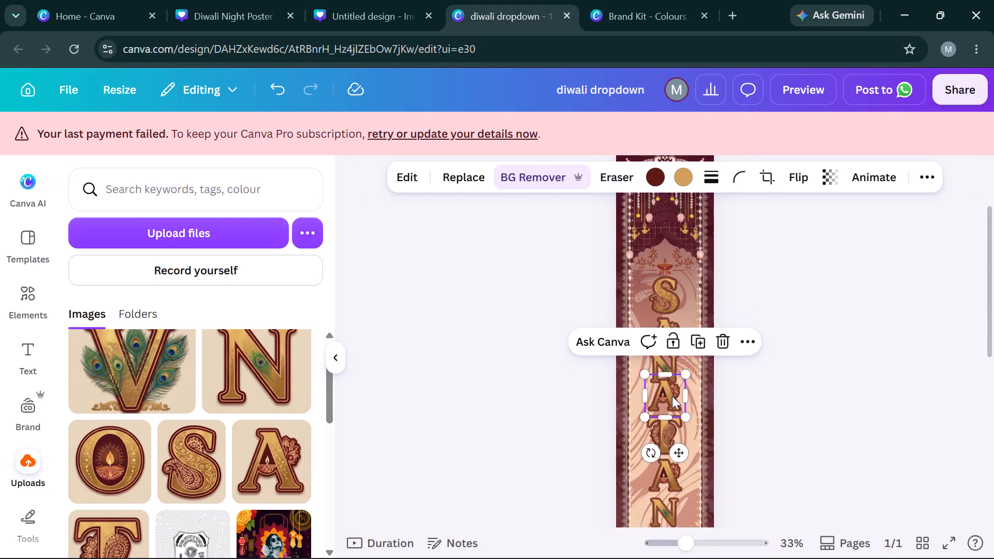
{"action": "key", "text": "Left"}
{"action": "key", "text": "Down"}
{"action": "key", "text": "Right"}
{"action": "key", "text": "Down"}
{"action": "key", "text": "Down"}
{"action": "key", "text": "Down"}
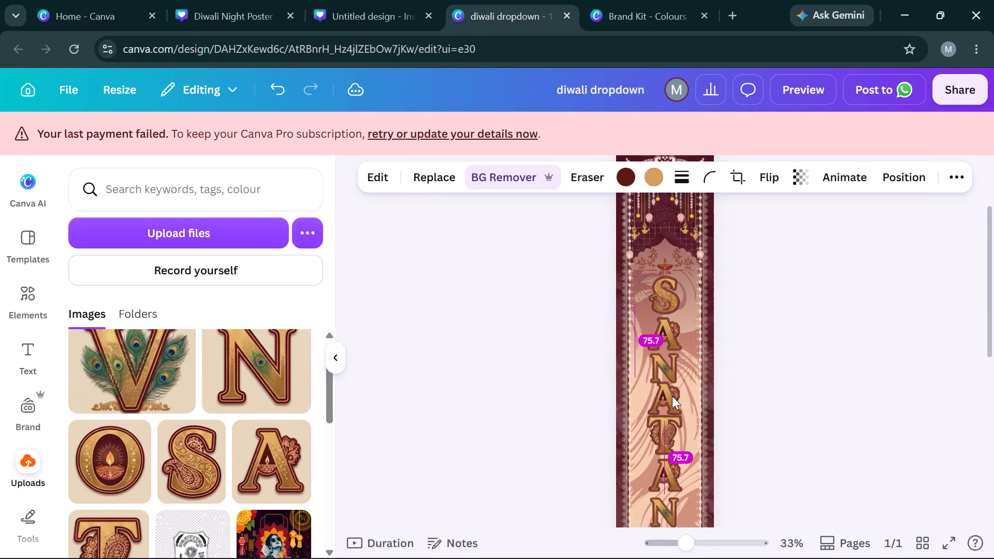
{"action": "key", "text": "Down"}
{"action": "key", "text": "Down"}
{"action": "key", "text": "Down"}
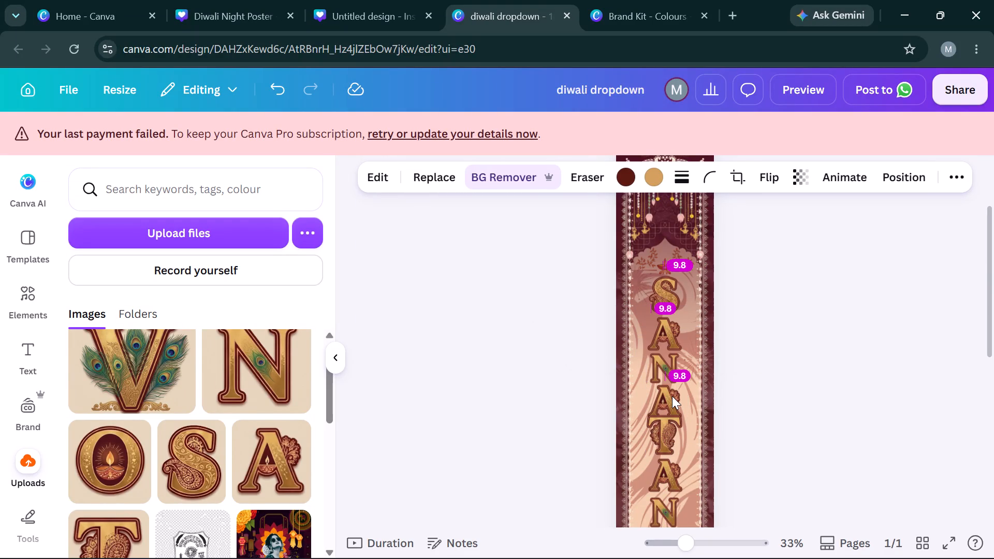
Nudge the upper T down slightly towards the A beneath it.
{"action": "scroll", "coordinate": [672, 396], "scroll_direction": "down", "scroll_amount": 1}
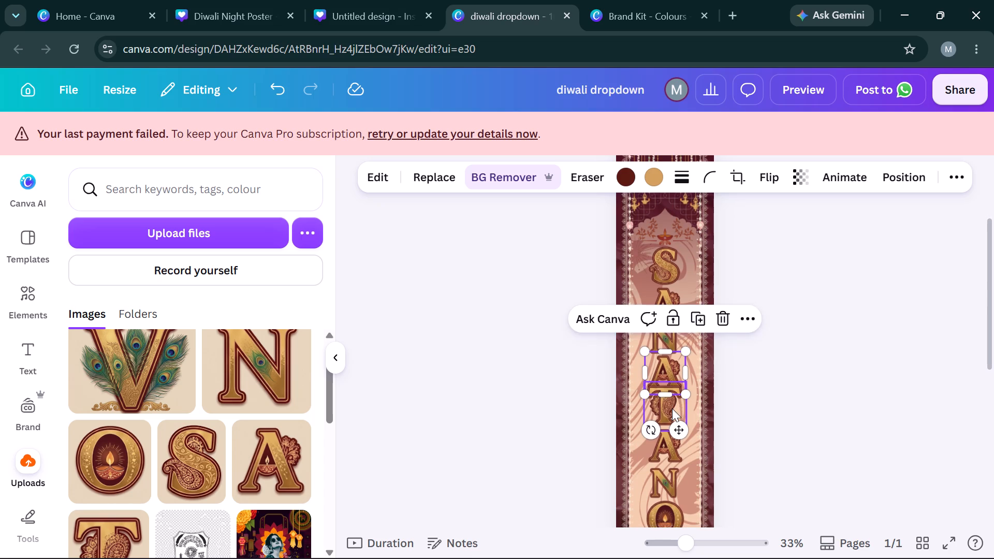
{"action": "left_click", "coordinate": [672, 408]}
{"action": "key", "text": "Down"}
{"action": "key", "text": "Down"}
{"action": "key", "text": "Down"}
{"action": "key", "text": "Down"}
{"action": "key", "text": "Down"}
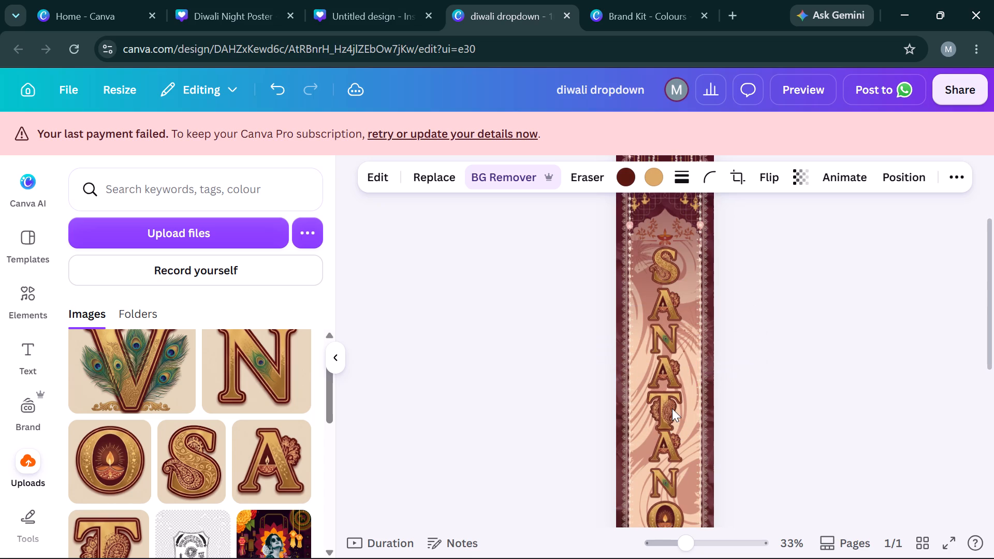
Nudge the A beneath the upper T down slightly towards the lower N.
{"action": "scroll", "coordinate": [672, 408], "scroll_direction": "down", "scroll_amount": 1}
{"action": "left_click", "coordinate": [668, 416]}
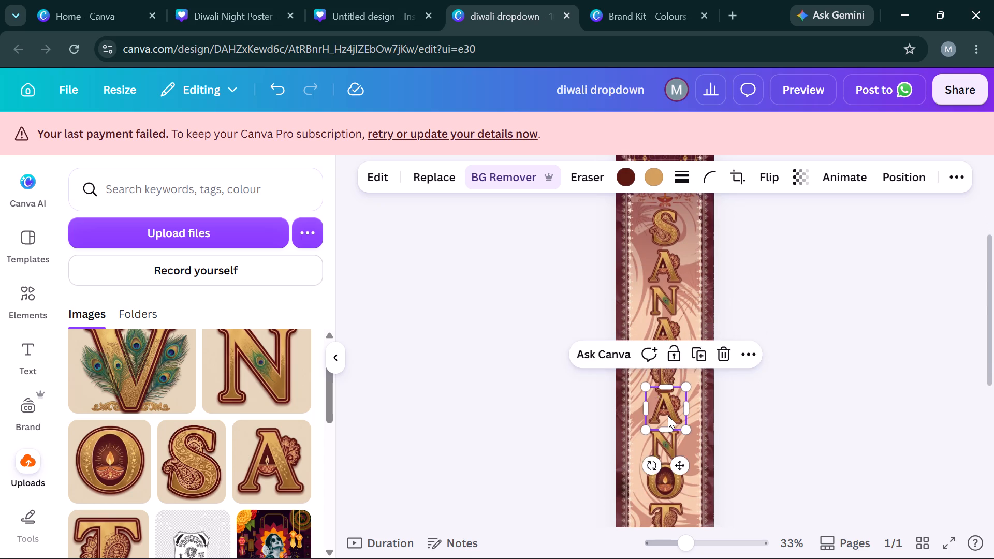
{"action": "key", "text": "Down"}
{"action": "key", "text": "Down"}
{"action": "key", "text": "Down"}
{"action": "key", "text": "Down"}
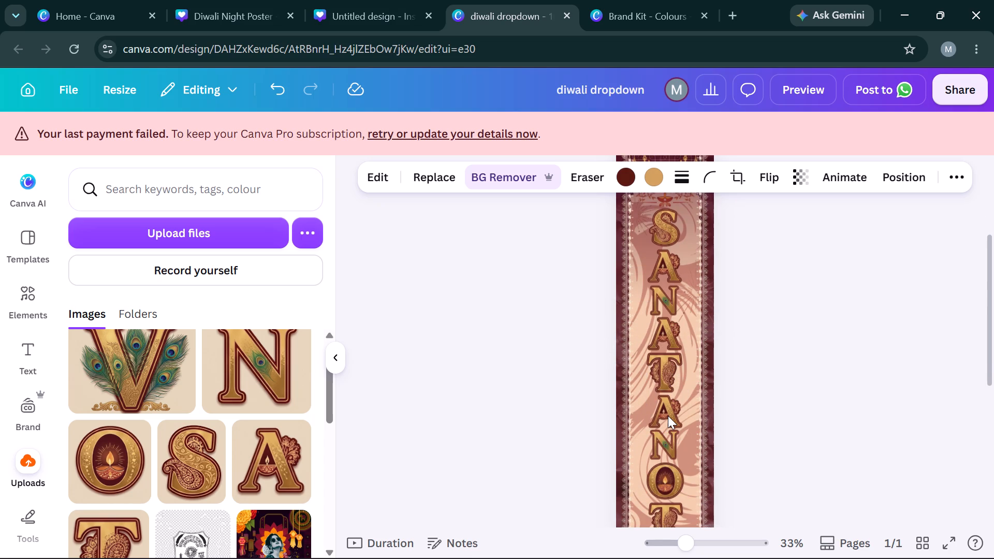
Deselect the letter and check the spacing and alignment of the SANATANOTSAV column, both across the full banner and close up.
{"action": "scroll", "coordinate": [782, 416], "scroll_direction": "right", "scroll_amount": 1}
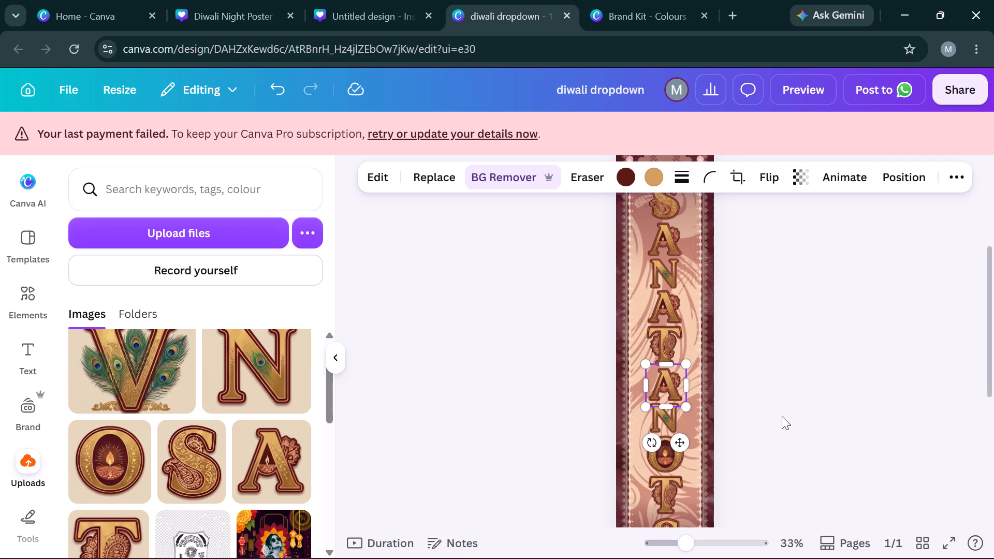
{"action": "scroll", "coordinate": [782, 416], "scroll_direction": "right", "scroll_amount": 1}
{"action": "left_click", "coordinate": [782, 416]}
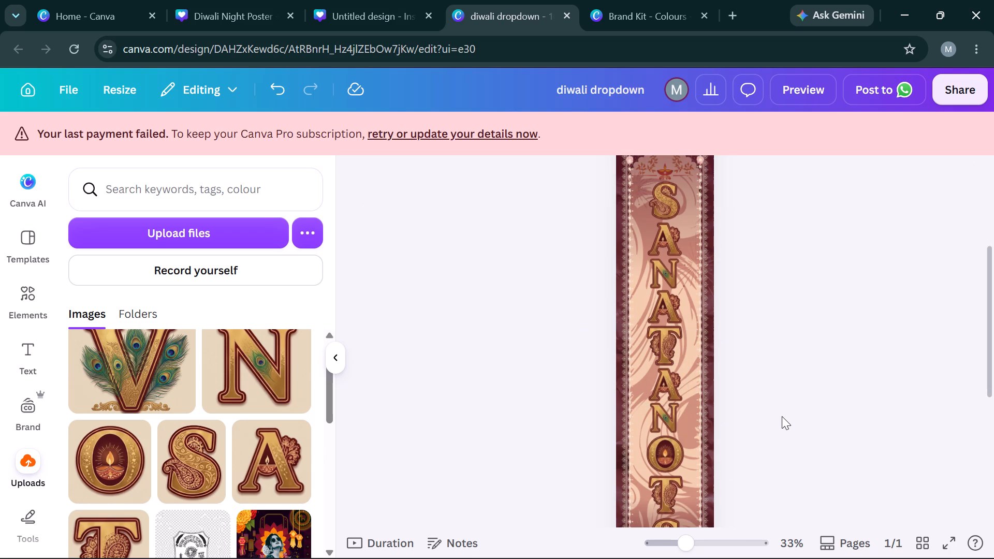
{"action": "scroll", "coordinate": [782, 416], "scroll_direction": "right", "scroll_amount": 3}
{"action": "scroll", "coordinate": [782, 416], "scroll_direction": "down", "scroll_amount": 1}
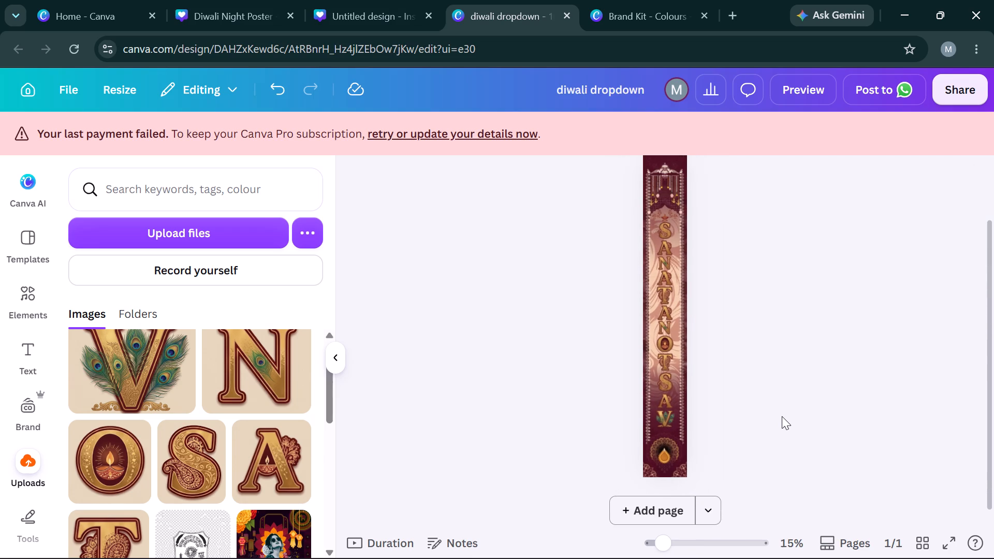
{"action": "scroll", "coordinate": [782, 416], "scroll_direction": "up", "scroll_amount": 3}
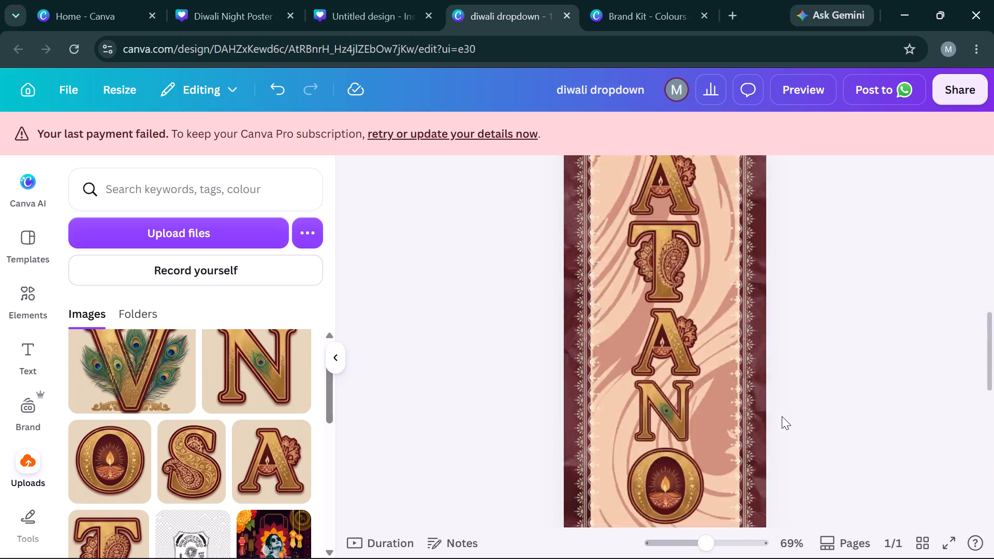
{"action": "scroll", "coordinate": [782, 416], "scroll_direction": "down", "scroll_amount": 9}
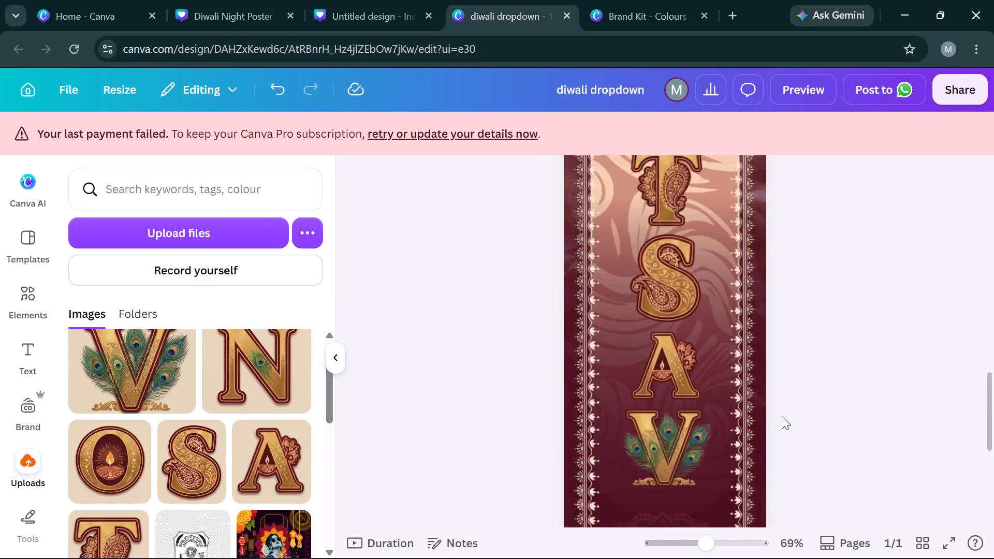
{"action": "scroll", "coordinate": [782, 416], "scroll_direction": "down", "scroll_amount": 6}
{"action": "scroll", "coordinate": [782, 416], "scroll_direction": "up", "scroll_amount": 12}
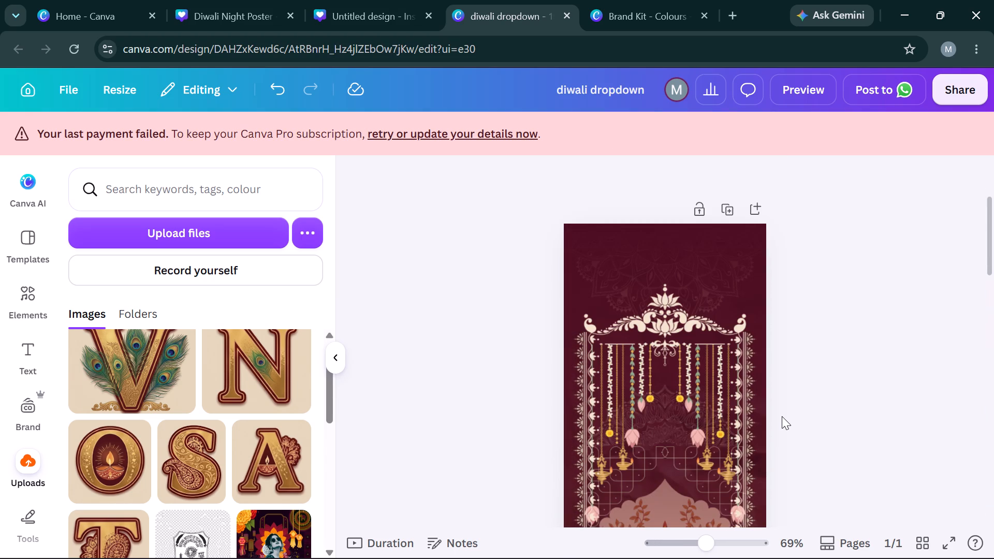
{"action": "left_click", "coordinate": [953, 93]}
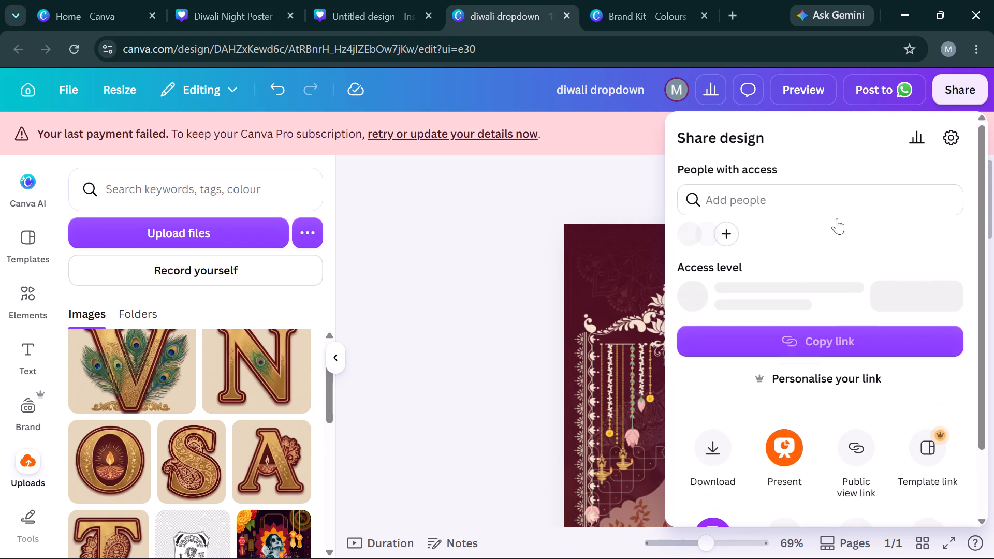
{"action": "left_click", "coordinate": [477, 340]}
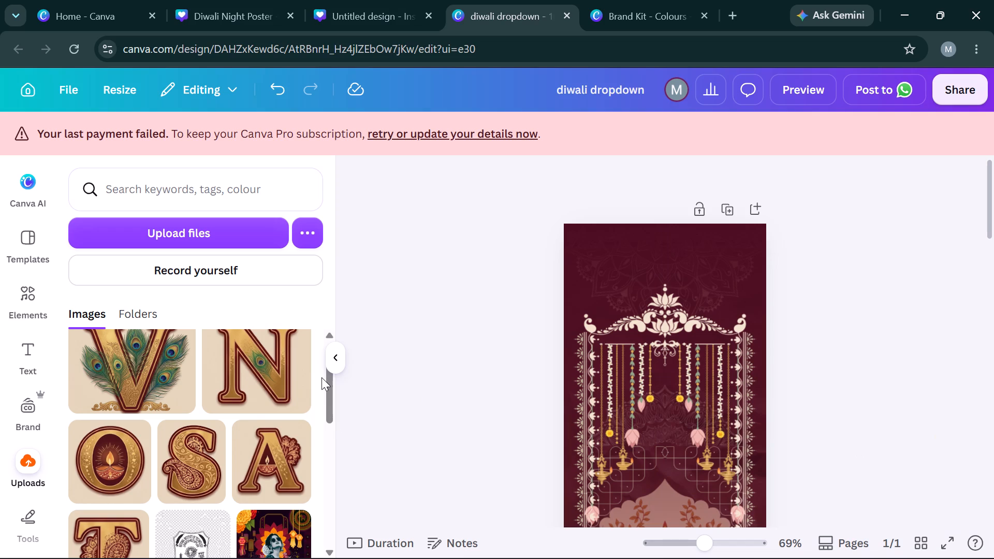
Add the uploaded National Institute of Technology Jamshedpur emblem over the banner's bottom diya, nudge it down slightly and remove its background.
{"action": "scroll", "coordinate": [229, 466], "scroll_direction": "down", "scroll_amount": 1}
{"action": "scroll", "coordinate": [612, 331], "scroll_direction": "right", "scroll_amount": 3}
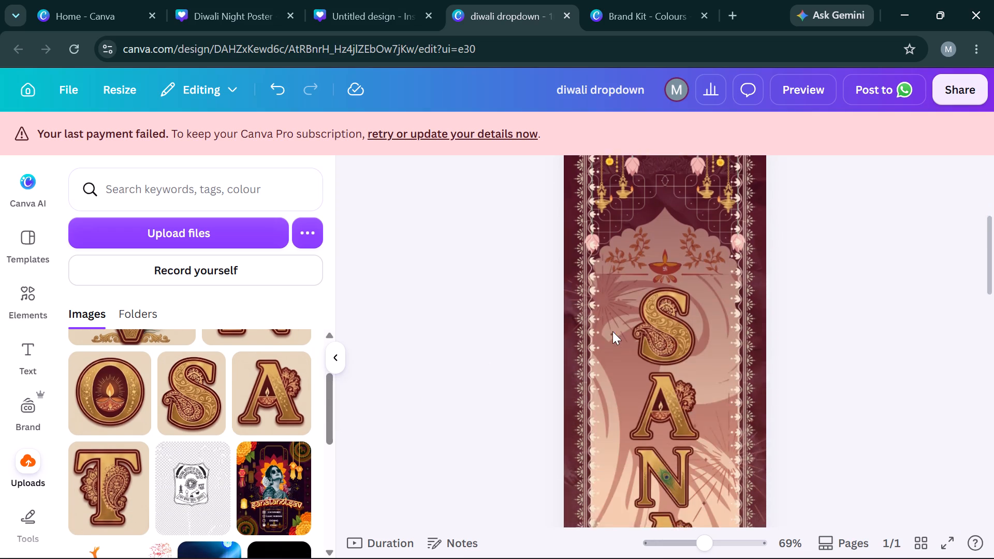
{"action": "scroll", "coordinate": [612, 331], "scroll_direction": "down", "scroll_amount": 2}
{"action": "scroll", "coordinate": [612, 331], "scroll_direction": "right", "scroll_amount": 5}
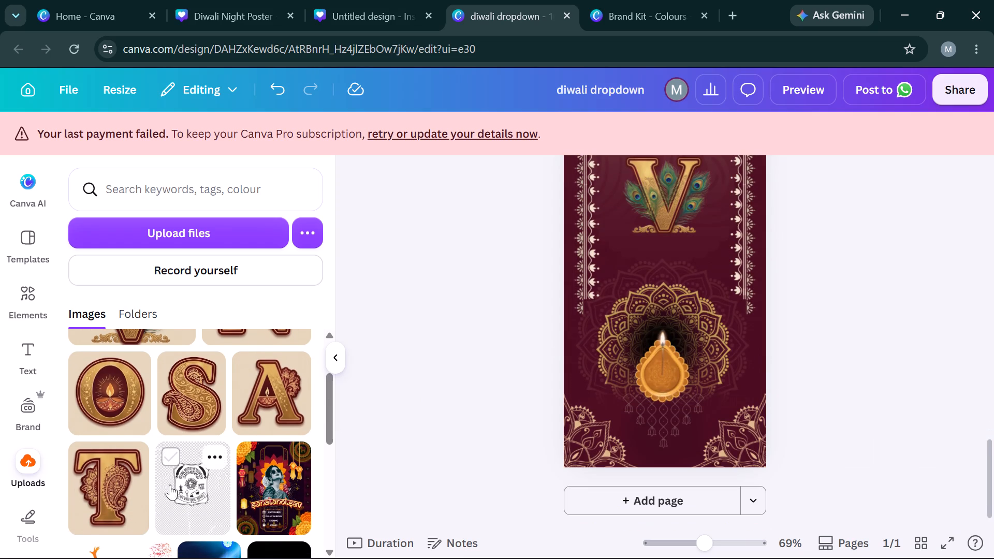
{"action": "left_click", "coordinate": [171, 484]}
{"action": "key", "text": "Up"}
{"action": "key", "text": "Down"}
{"action": "key", "text": "Down"}
{"action": "key", "text": "Down"}
{"action": "key", "text": "Down"}
{"action": "key", "text": "Down"}
{"action": "key", "text": "Down"}
{"action": "key", "text": "Down"}
{"action": "key", "text": "Down"}
{"action": "key", "text": "Down"}
{"action": "key", "text": "Down"}
{"action": "key", "text": "Down"}
{"action": "key", "text": "Down"}
{"action": "key", "text": "Down"}
{"action": "key", "text": "Down"}
{"action": "key", "text": "Down"}
{"action": "key", "text": "Down"}
{"action": "key", "text": "Down"}
{"action": "key", "text": "Down"}
{"action": "key", "text": "Down"}
{"action": "key", "text": "Down"}
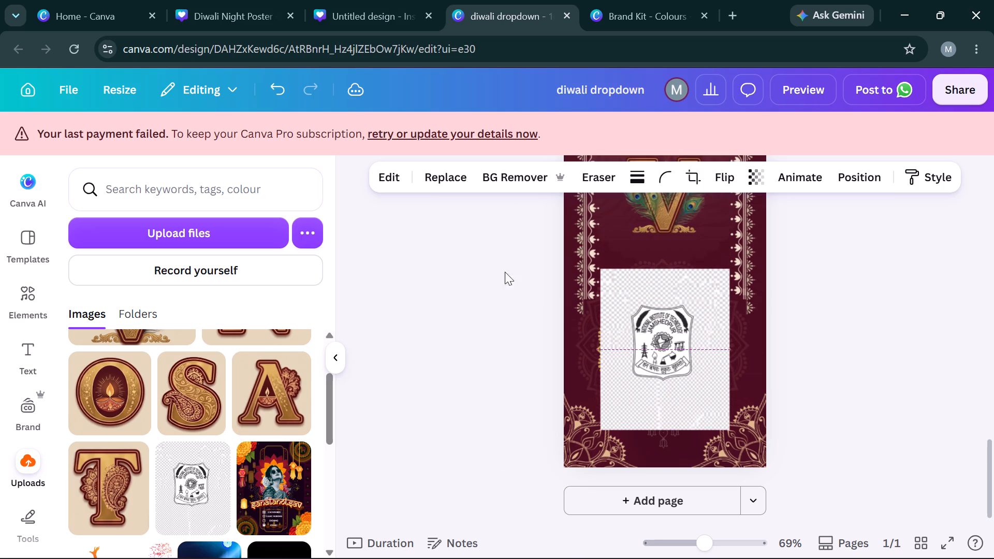
{"action": "left_click", "coordinate": [507, 170]}
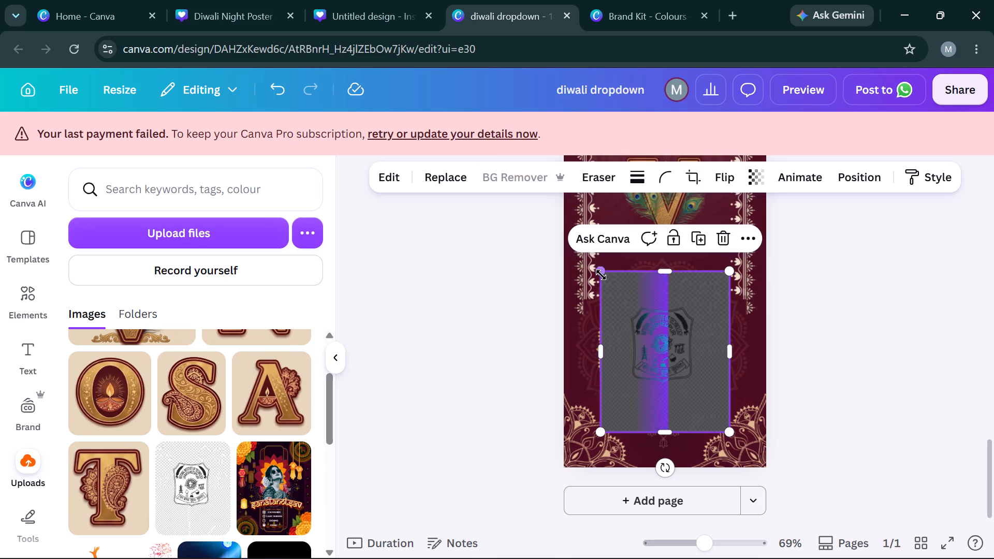
Shrink the institute emblem and place it in the banner's bottom-left corner over the mandala ornament.
{"action": "left_click_drag", "start_coordinate": [600, 271], "coordinate": [650, 342]}
{"action": "left_click_drag", "start_coordinate": [686, 389], "coordinate": [664, 404]}
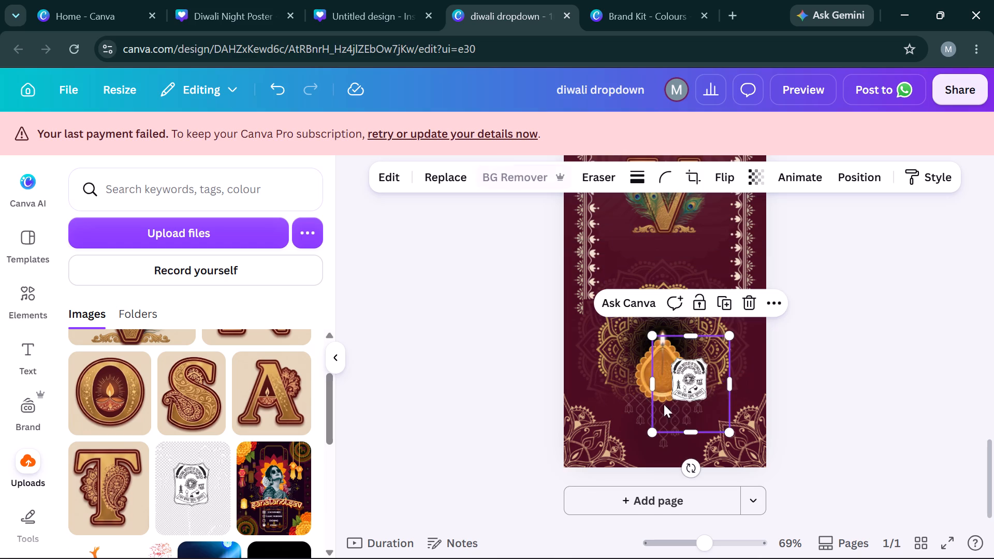
{"action": "left_click_drag", "start_coordinate": [664, 404], "coordinate": [587, 447]}
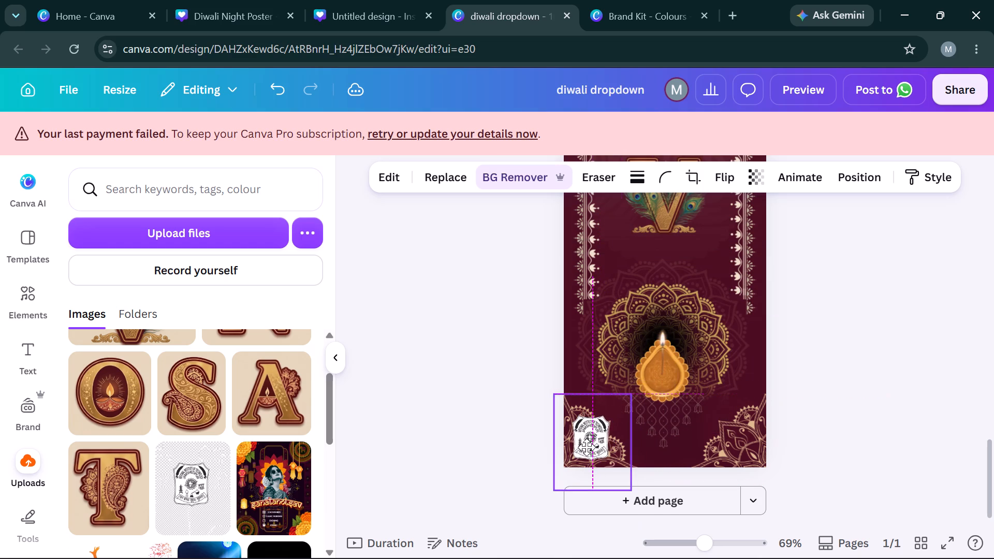
{"action": "left_click_drag", "start_coordinate": [587, 447], "coordinate": [585, 449]}
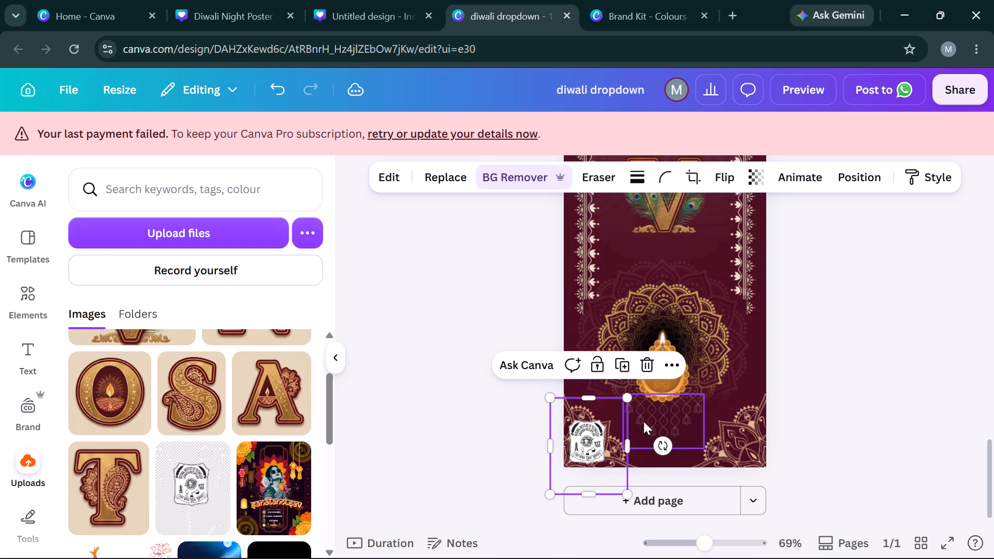
Slightly enlarge the mandala ornament in the banner's bottom-left corner.
{"action": "left_click", "coordinate": [636, 448]}
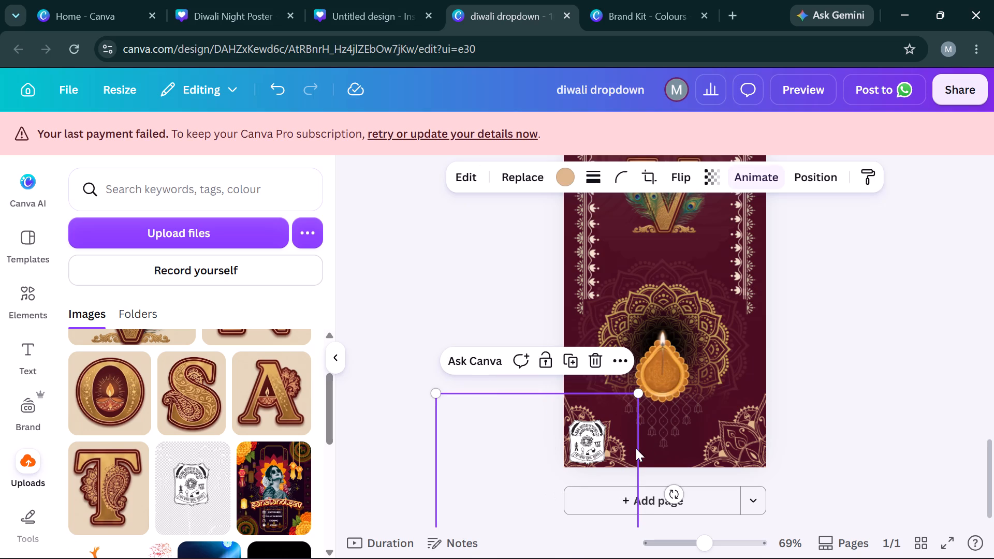
{"action": "left_click_drag", "start_coordinate": [641, 393], "coordinate": [649, 385]}
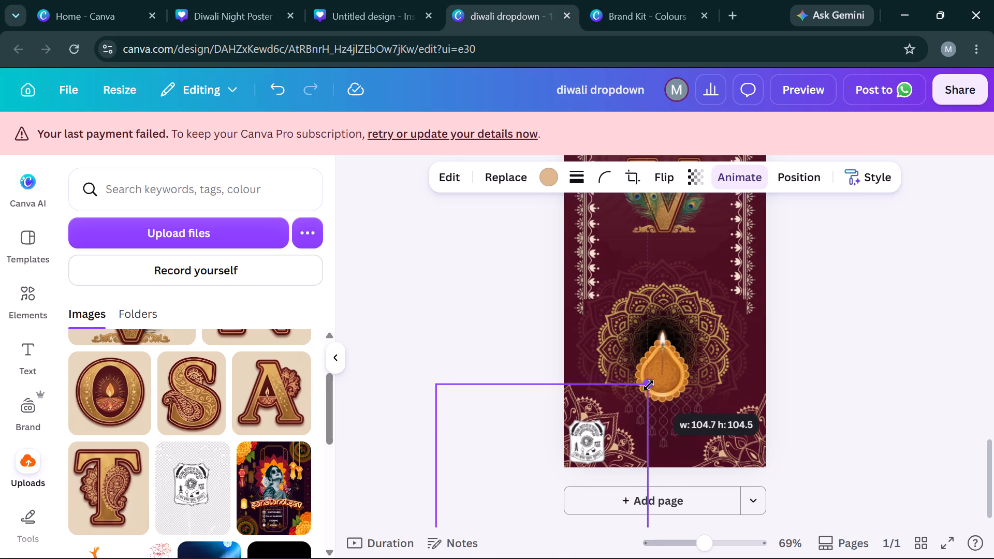
Enlarge the mandala ornaments in the banner's bottom-left and bottom-right corners to roughly matching sizes.
{"action": "left_click_drag", "start_coordinate": [649, 385], "coordinate": [655, 378]}
{"action": "left_click", "coordinate": [723, 421]}
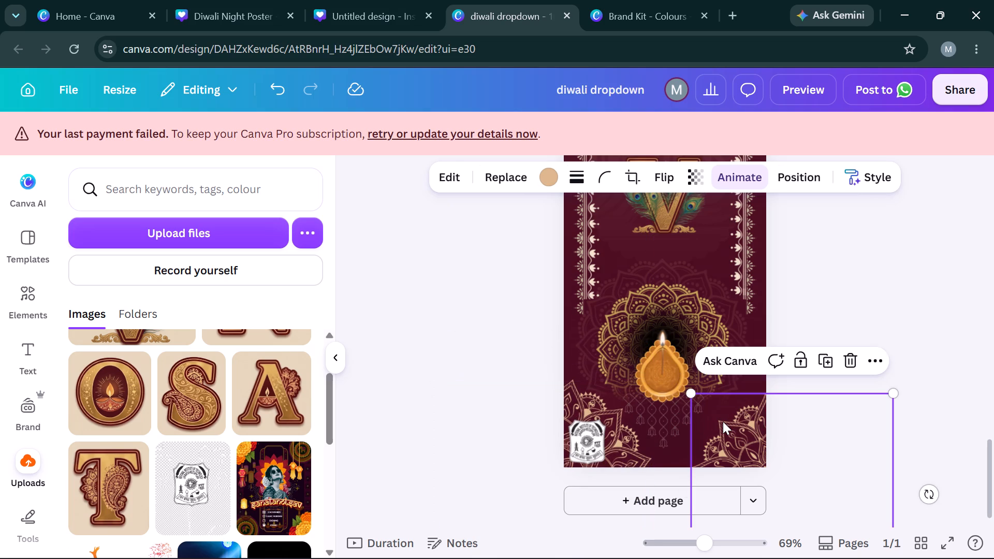
{"action": "left_click_drag", "start_coordinate": [694, 395], "coordinate": [680, 384]}
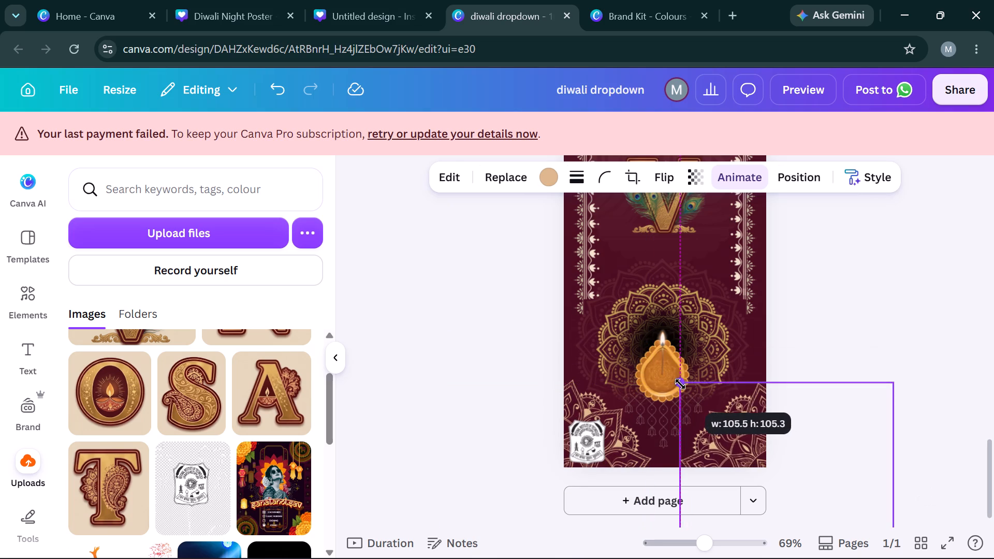
{"action": "left_click_drag", "start_coordinate": [680, 384], "coordinate": [676, 383]}
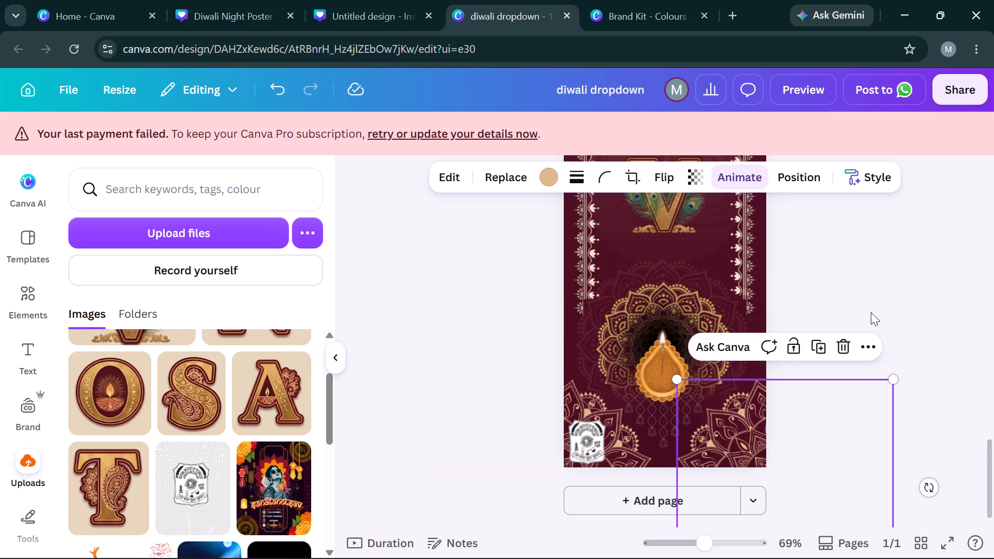
Nudge the institute emblem slightly right and up within the banner's bottom-left corner.
{"action": "left_click", "coordinate": [580, 449]}
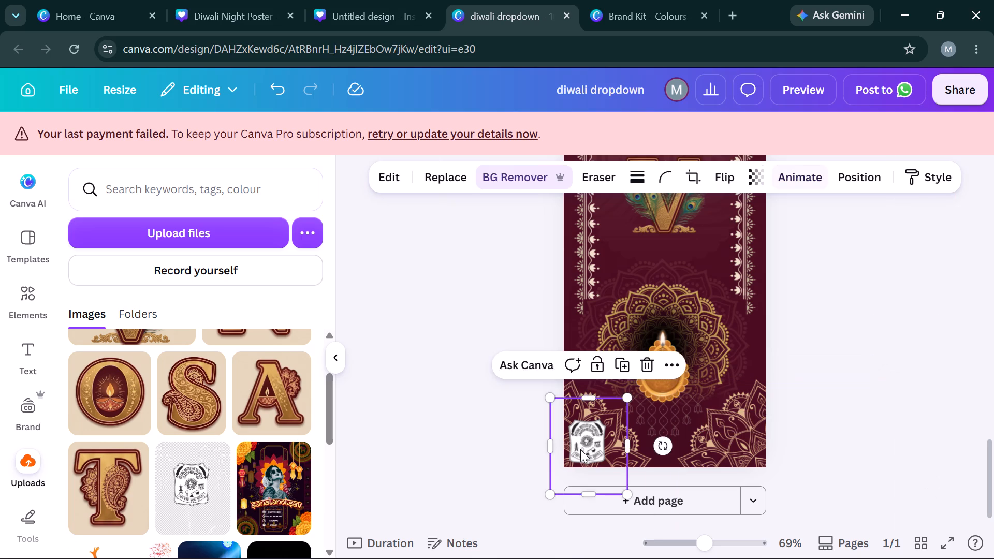
{"action": "key", "text": "Right"}
{"action": "key", "text": "Right"}
{"action": "key", "text": "Down"}
{"action": "key", "text": "Up"}
{"action": "key", "text": "Up"}
{"action": "key", "text": "Up"}
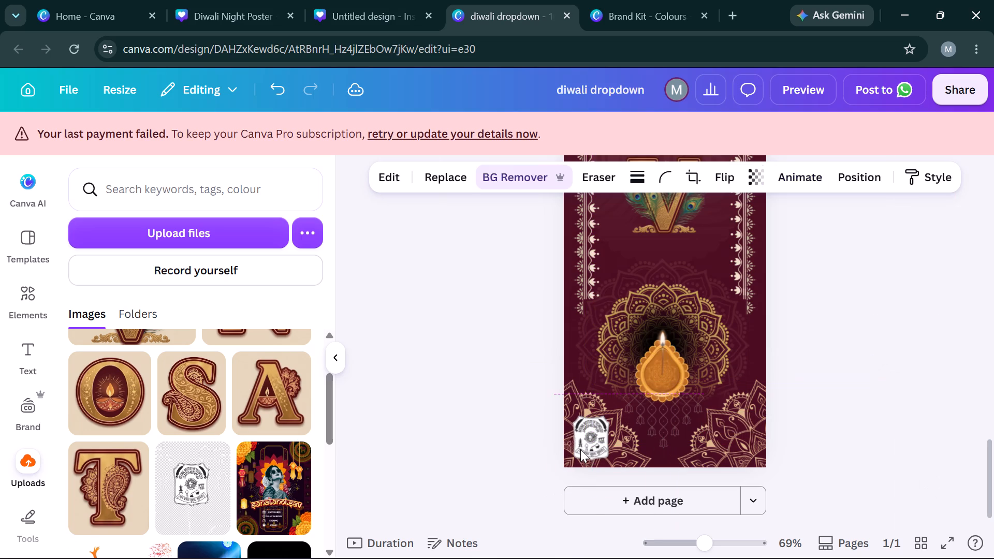
Switch to the Diwali Night Poster and copy the multicoloured logo beside the institute emblem at the top of page 1.
{"action": "scroll", "coordinate": [239, 466], "scroll_direction": "down", "scroll_amount": 4}
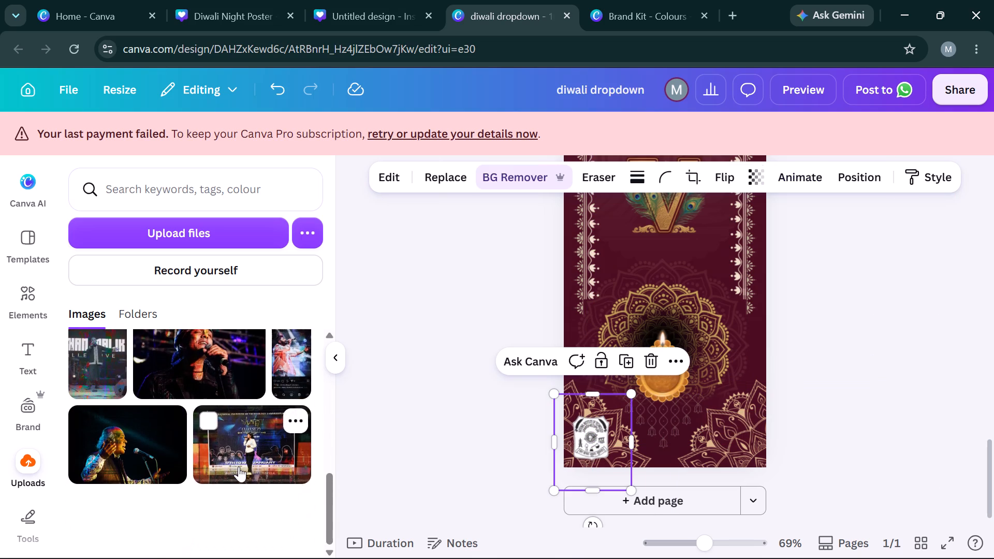
{"action": "scroll", "coordinate": [239, 466], "scroll_direction": "up", "scroll_amount": 4}
{"action": "left_click", "coordinate": [397, 1]}
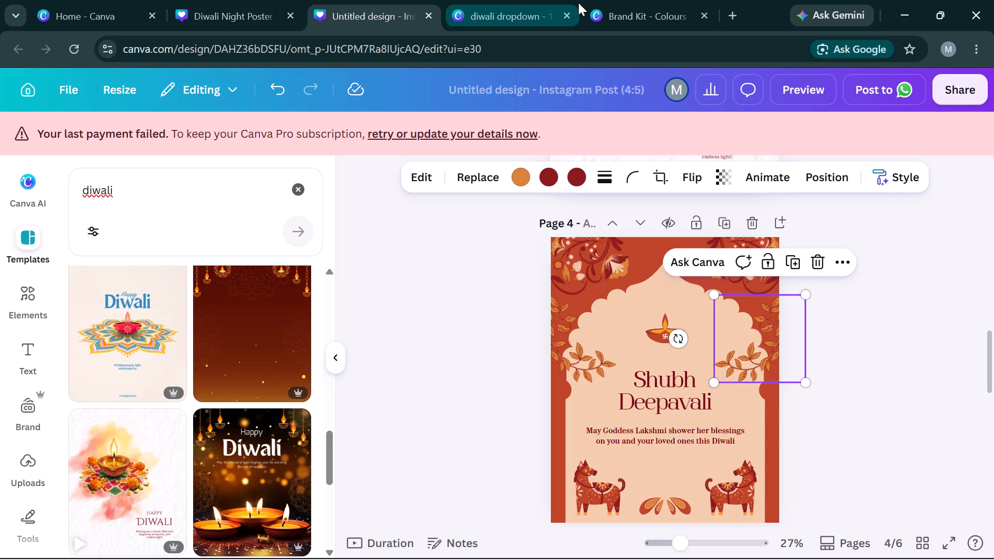
{"action": "left_click", "coordinate": [622, 0]}
{"action": "left_click", "coordinate": [294, 0]}
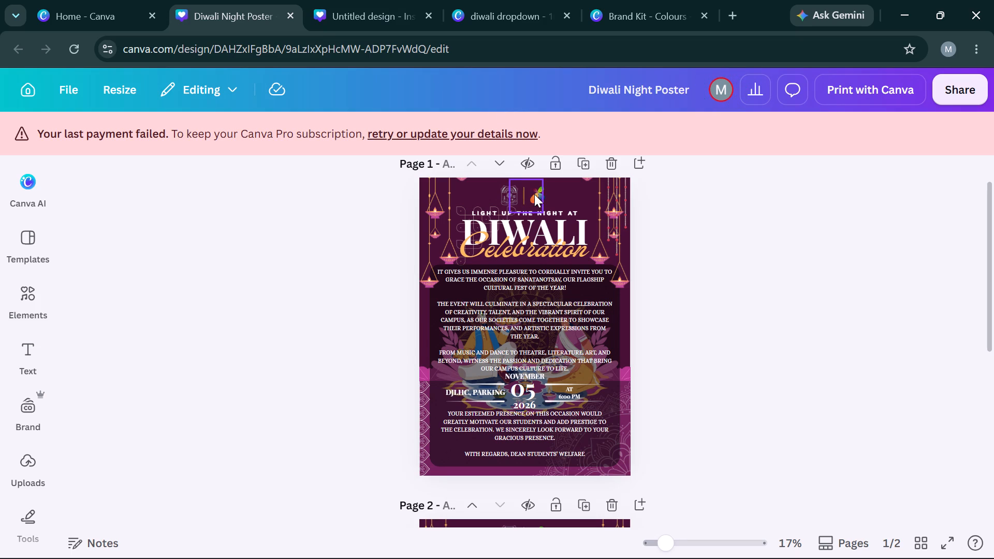
{"action": "left_click", "coordinate": [543, 196]}
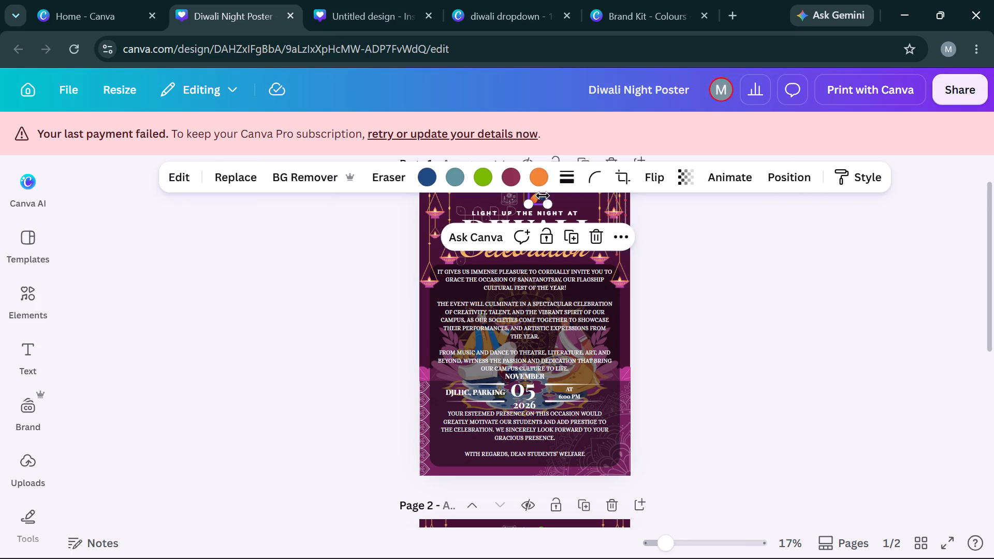
{"action": "scroll", "coordinate": [669, 315], "scroll_direction": "down", "scroll_amount": 2}
{"action": "scroll", "coordinate": [669, 315], "scroll_direction": "right", "scroll_amount": 1}
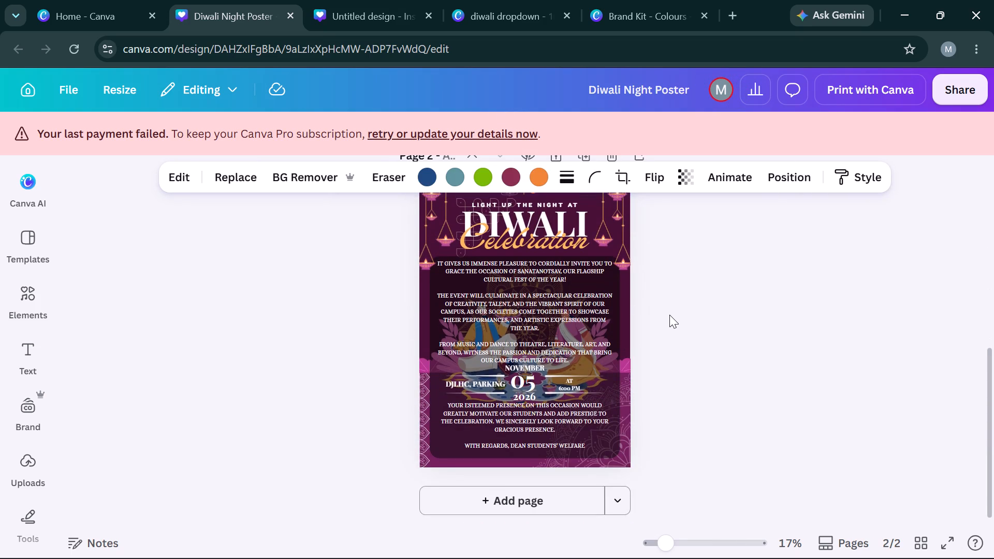
{"action": "scroll", "coordinate": [669, 315], "scroll_direction": "up", "scroll_amount": 3}
{"action": "scroll", "coordinate": [669, 315], "scroll_direction": "down", "scroll_amount": 2}
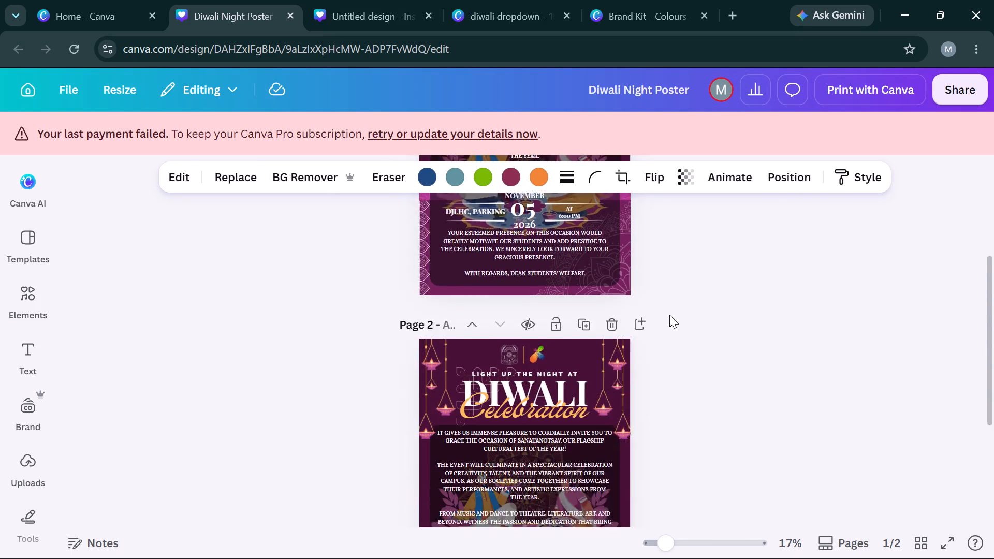
{"action": "scroll", "coordinate": [669, 315], "scroll_direction": "up", "scroll_amount": 3}
{"action": "scroll", "coordinate": [669, 315], "scroll_direction": "right", "scroll_amount": 1}
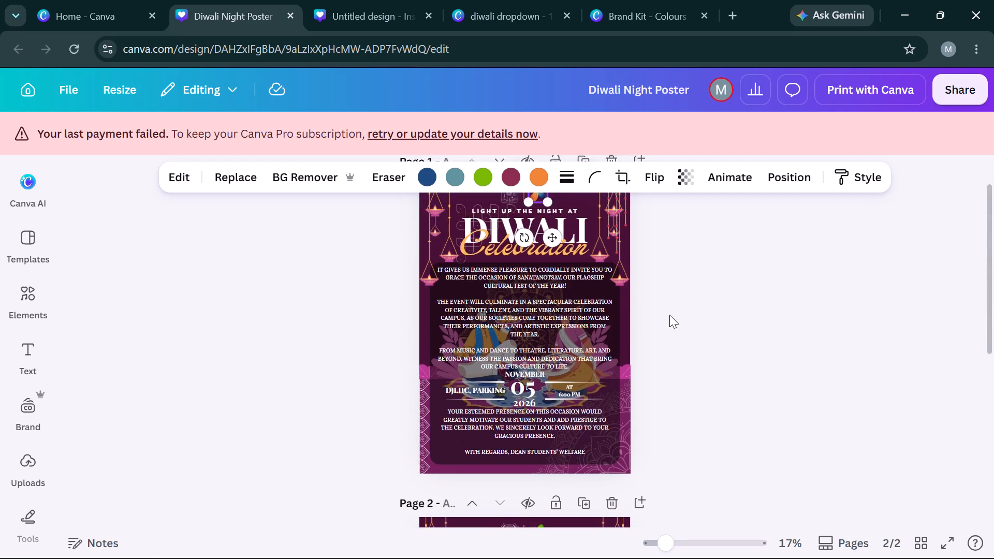
{"action": "scroll", "coordinate": [669, 315], "scroll_direction": "right", "scroll_amount": 1}
{"action": "scroll", "coordinate": [669, 315], "scroll_direction": "down", "scroll_amount": 2}
{"action": "scroll", "coordinate": [669, 315], "scroll_direction": "up", "scroll_amount": 7}
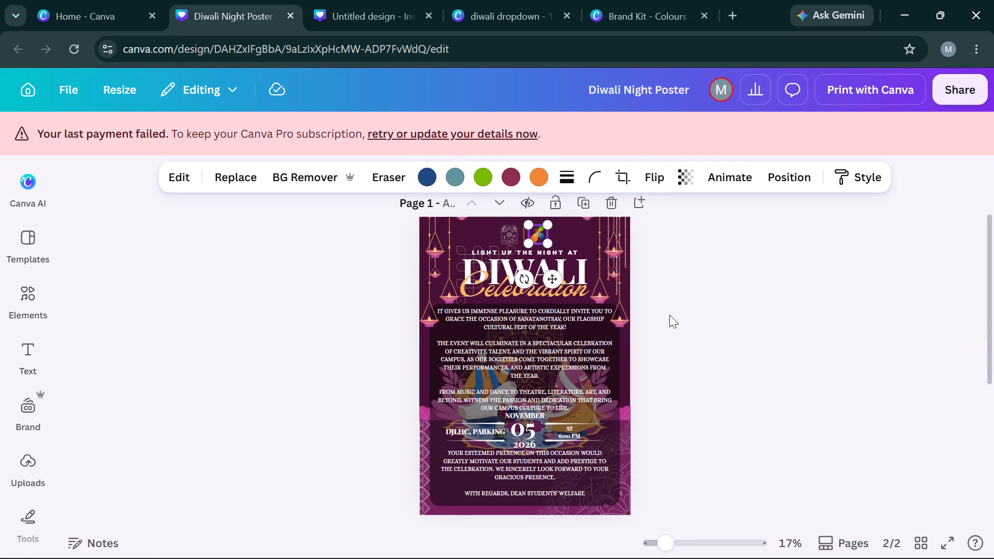
{"action": "key", "text": "ctrl+c"}
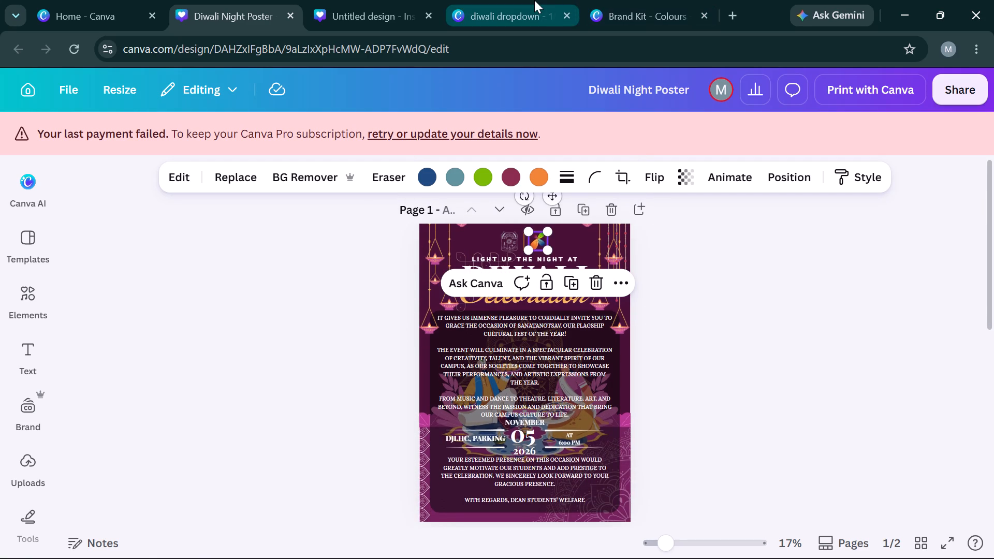
Paste the multicoloured petal logo from the Diwali Night Poster into the diwali dropdown design, shrink it and place it in the banner's bottom-right corner.
{"action": "left_click", "coordinate": [534, 0]}
{"action": "key", "text": "ctrl+v"}
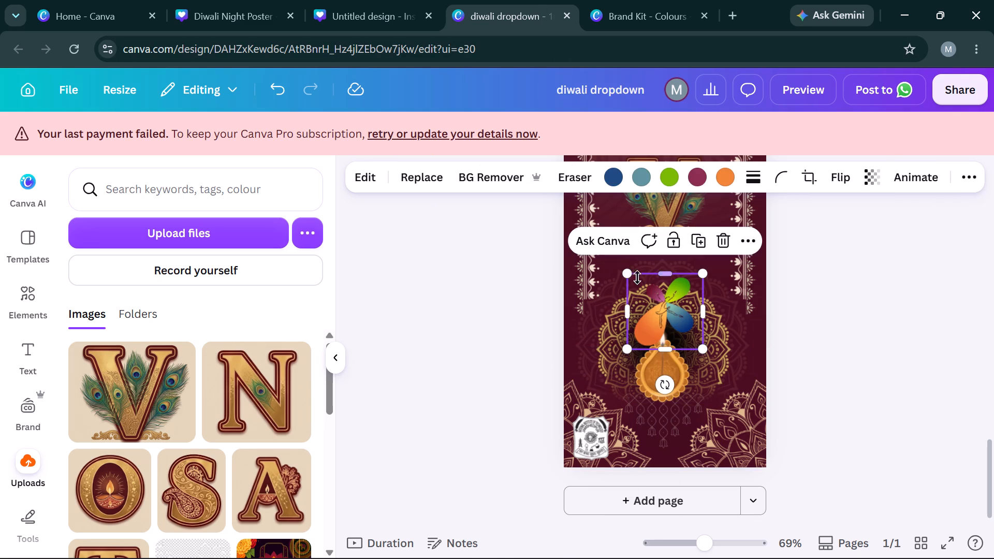
{"action": "left_click_drag", "start_coordinate": [632, 275], "coordinate": [647, 295]}
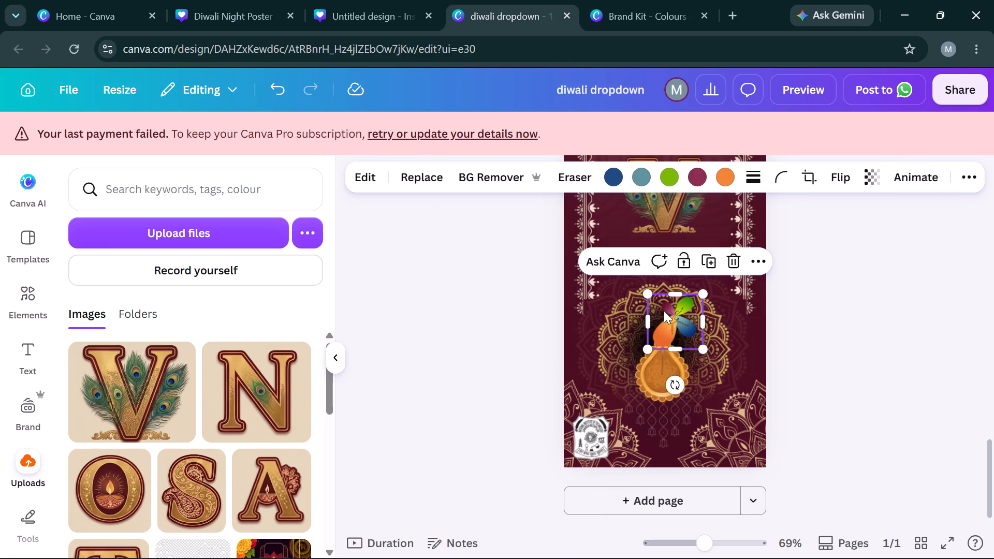
{"action": "left_click_drag", "start_coordinate": [664, 311], "coordinate": [725, 425]}
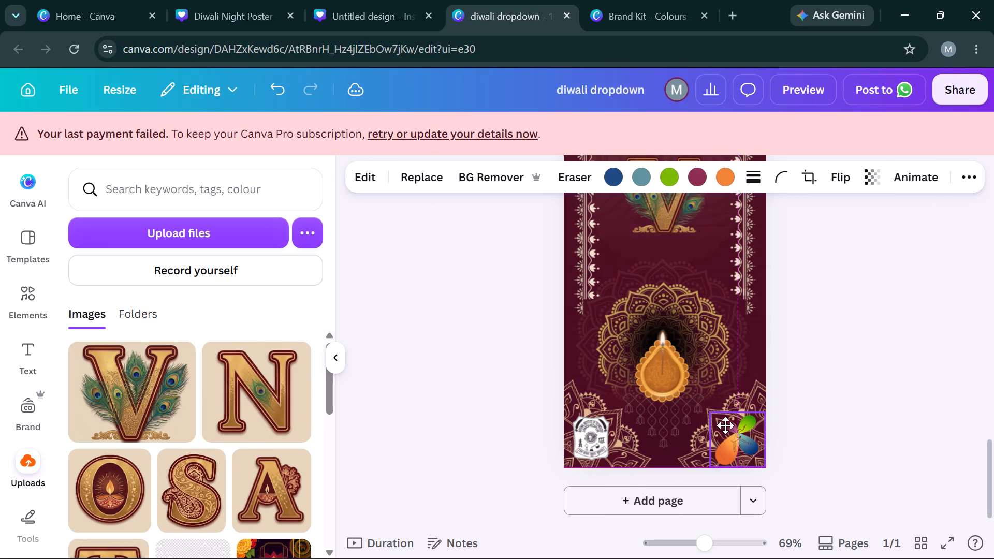
{"action": "left_click_drag", "start_coordinate": [725, 425], "coordinate": [724, 423]}
{"action": "left_click", "coordinate": [850, 424]}
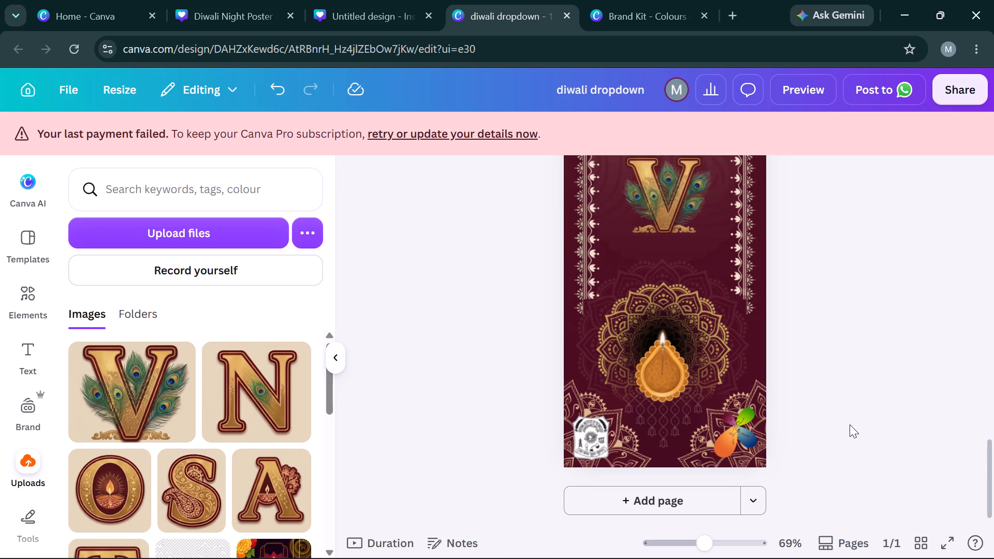
Restack the topmost S by sending it to the back, bringing it forward six levels and moving it backward one level.
{"action": "scroll", "coordinate": [850, 424], "scroll_direction": "up", "scroll_amount": 6}
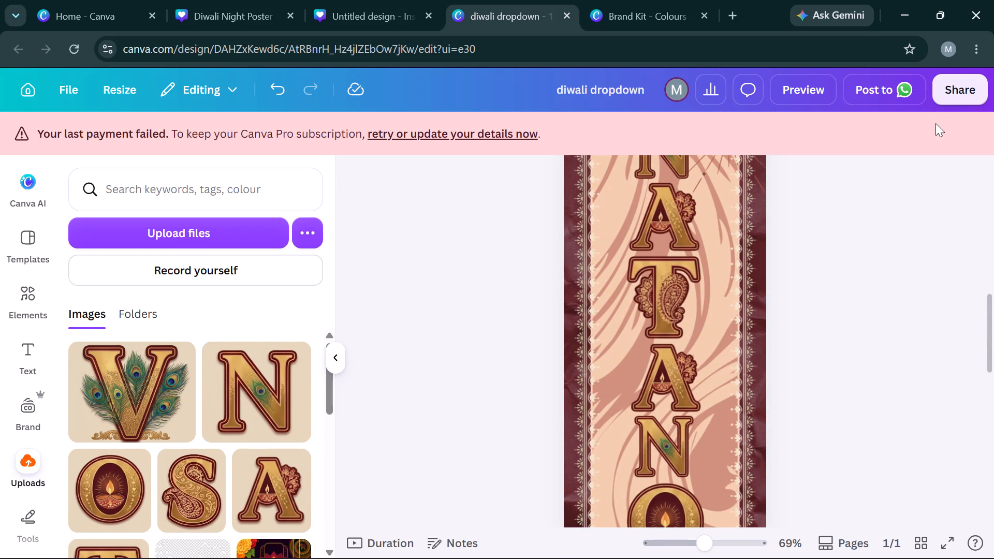
{"action": "scroll", "coordinate": [869, 281], "scroll_direction": "up", "scroll_amount": 4}
{"action": "scroll", "coordinate": [869, 281], "scroll_direction": "down", "scroll_amount": 1}
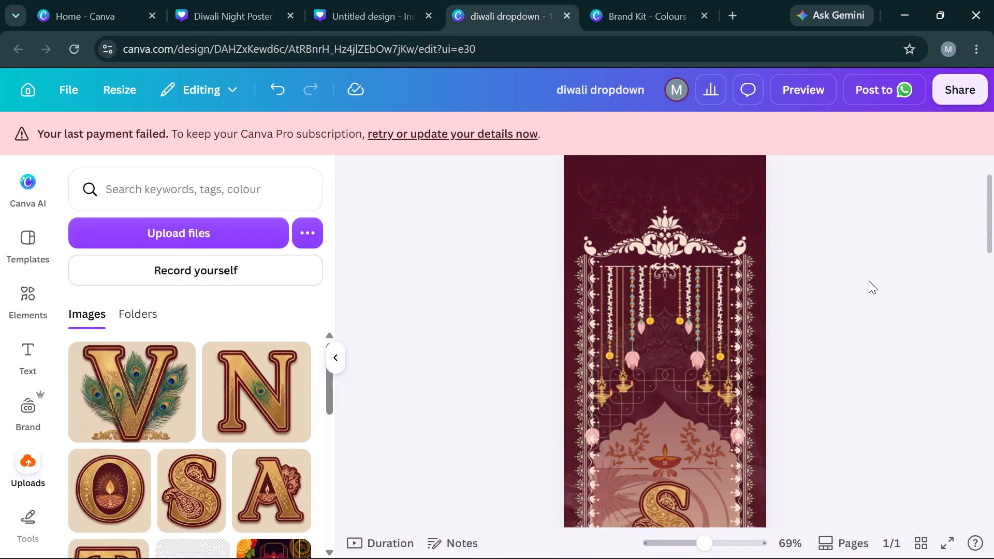
{"action": "scroll", "coordinate": [869, 281], "scroll_direction": "down", "scroll_amount": 3}
{"action": "scroll", "coordinate": [869, 281], "scroll_direction": "up", "scroll_amount": 3}
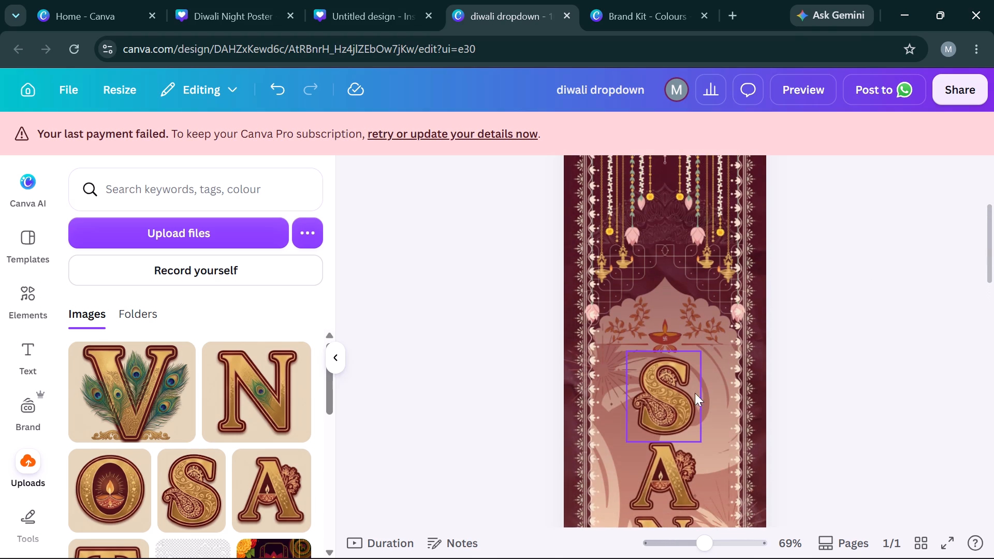
{"action": "left_click", "coordinate": [673, 417]}
{"action": "left_click", "coordinate": [896, 176]}
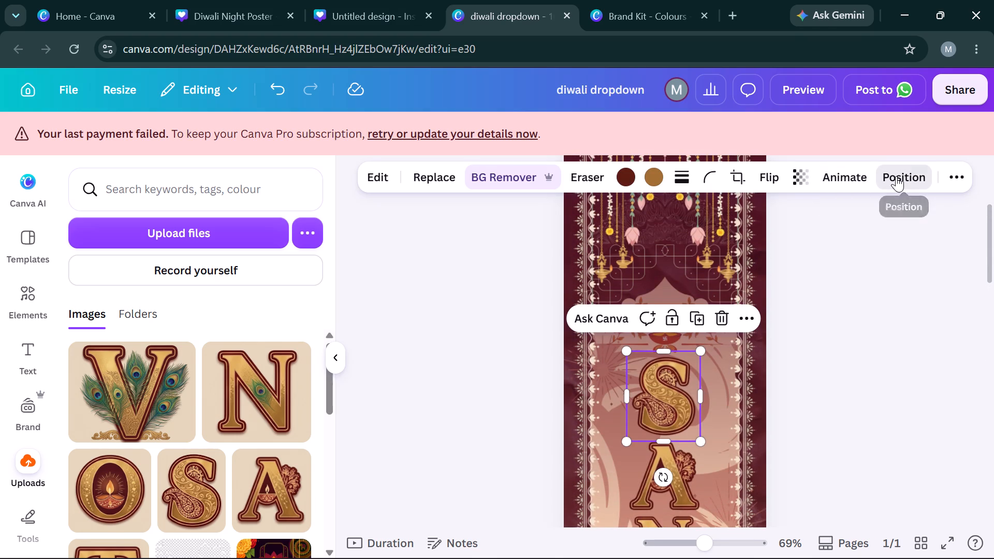
{"action": "left_click", "coordinate": [228, 298]}
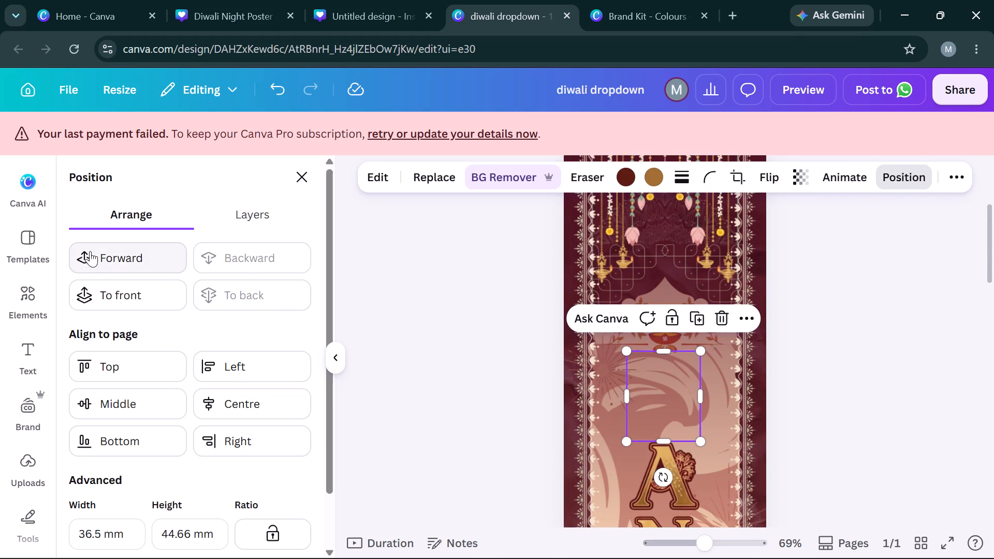
{"action": "left_click", "coordinate": [90, 251]}
{"action": "left_click", "coordinate": [90, 251]}
{"action": "left_click", "coordinate": [90, 251]}
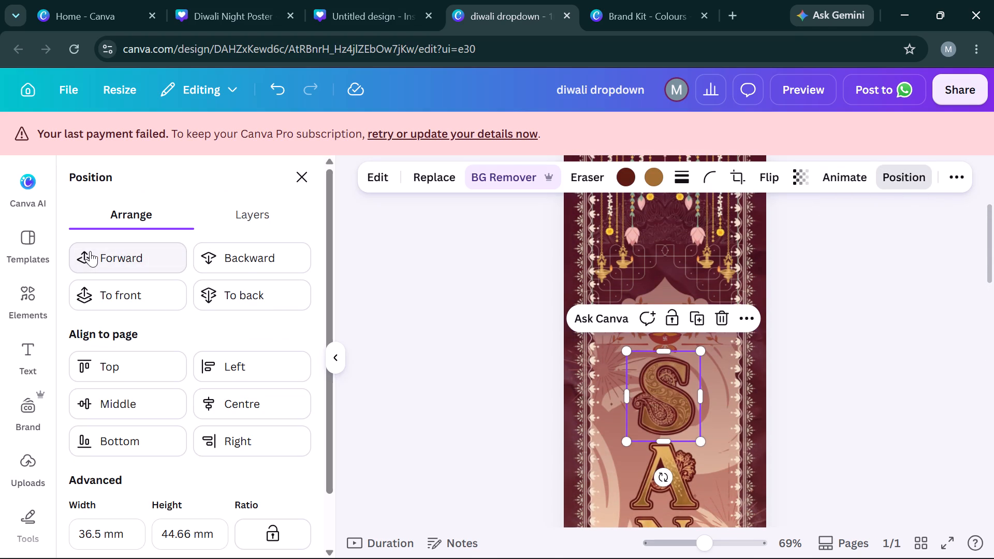
{"action": "left_click", "coordinate": [90, 251]}
{"action": "left_click", "coordinate": [90, 251]}
{"action": "left_click", "coordinate": [90, 251]}
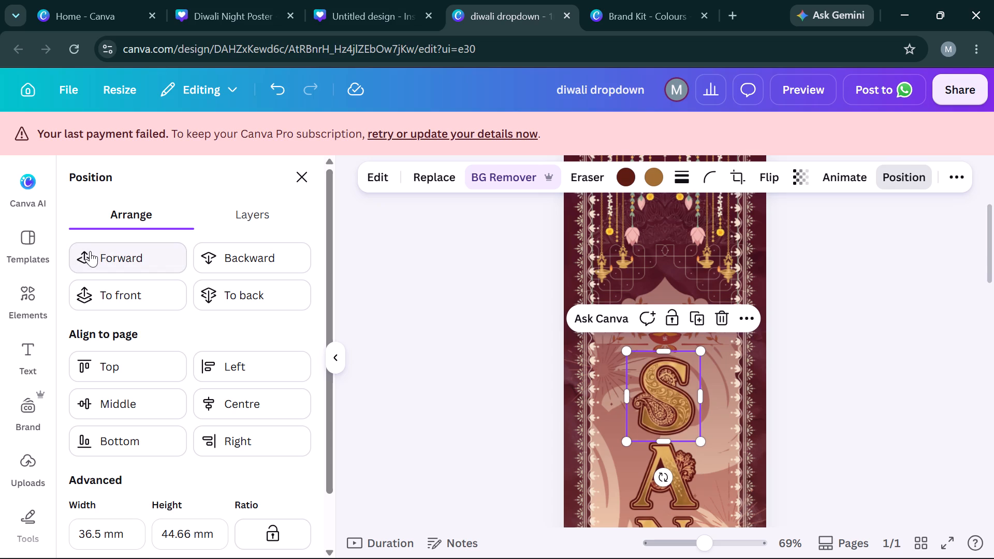
{"action": "left_click", "coordinate": [252, 262]}
Send the A directly beneath the topmost S backward three levels in the layer order.
{"action": "scroll", "coordinate": [720, 290], "scroll_direction": "down", "scroll_amount": 1}
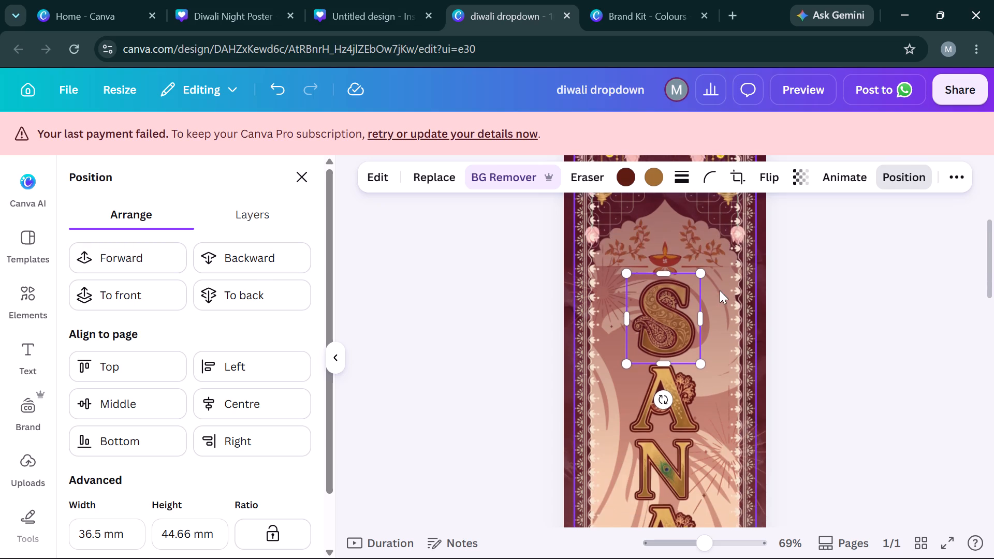
{"action": "scroll", "coordinate": [720, 290], "scroll_direction": "down", "scroll_amount": 1}
{"action": "left_click", "coordinate": [692, 406]}
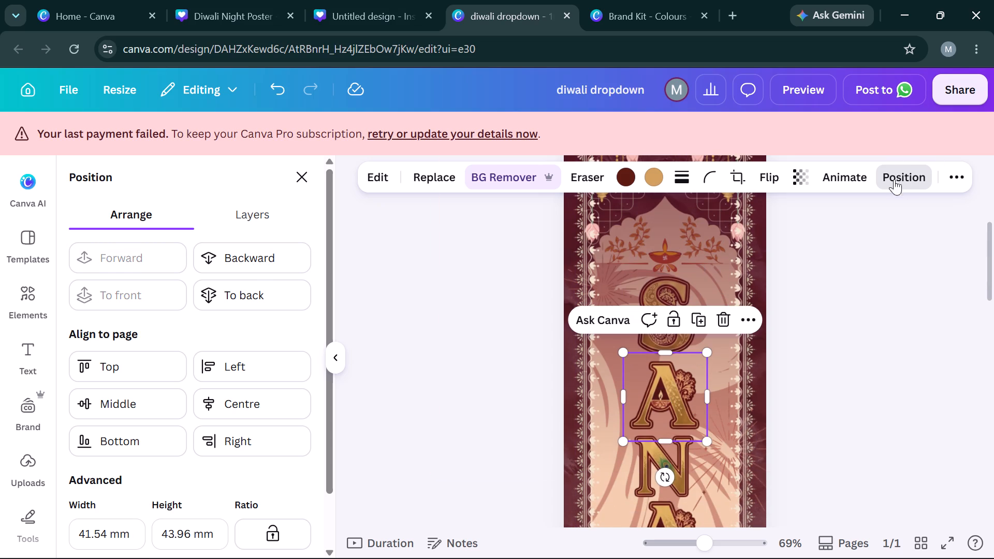
{"action": "left_click", "coordinate": [265, 259]}
{"action": "left_click", "coordinate": [265, 259]}
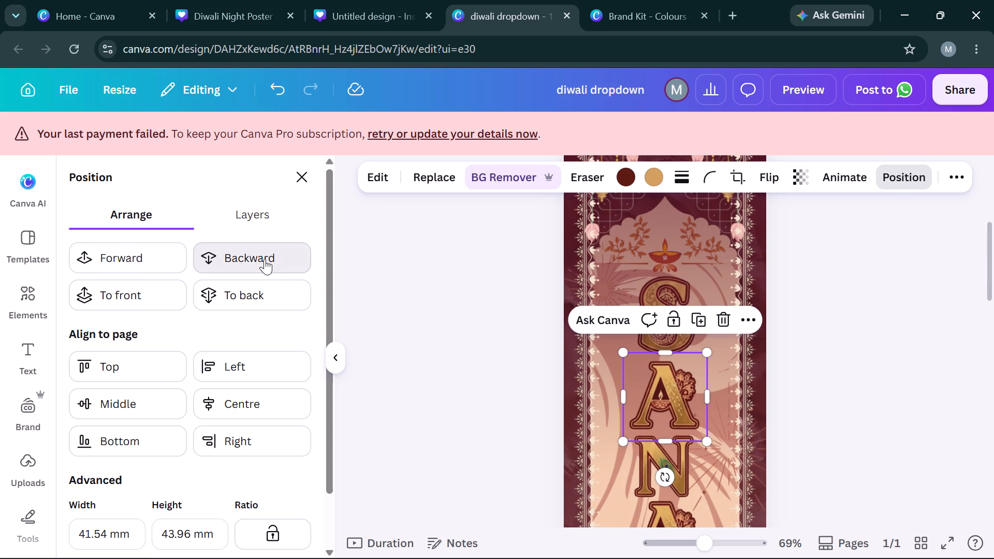
{"action": "left_click", "coordinate": [265, 259]}
Send the upper N backward three levels in the layer order.
{"action": "scroll", "coordinate": [689, 404], "scroll_direction": "down", "scroll_amount": 2}
{"action": "left_click", "coordinate": [679, 383]}
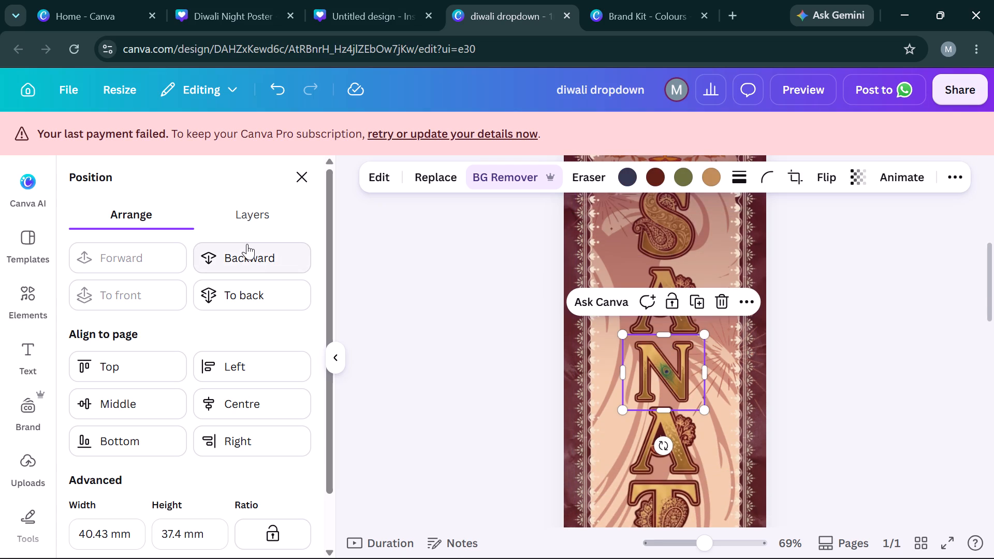
{"action": "left_click", "coordinate": [247, 244]}
{"action": "left_click", "coordinate": [247, 244]}
{"action": "left_click", "coordinate": [247, 244]}
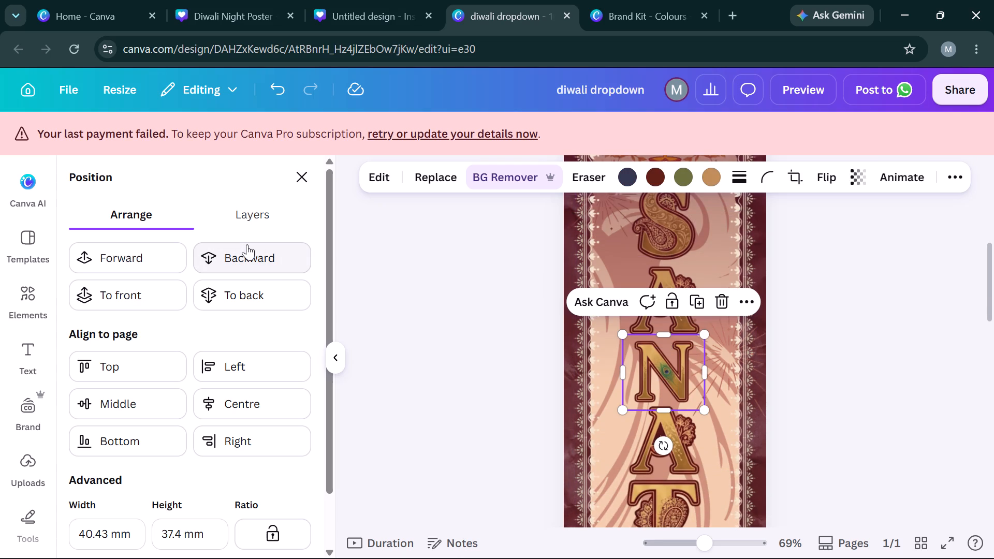
Send the A between the upper N and upper T backward four levels and bring it forward one level.
{"action": "scroll", "coordinate": [532, 378], "scroll_direction": "down", "scroll_amount": 1}
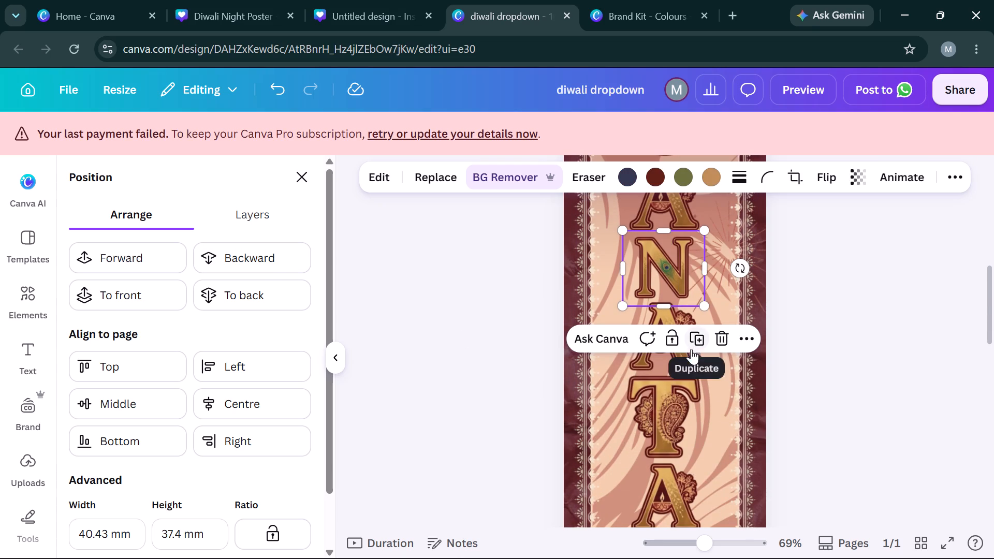
{"action": "left_click", "coordinate": [689, 362]}
{"action": "left_click", "coordinate": [250, 246]}
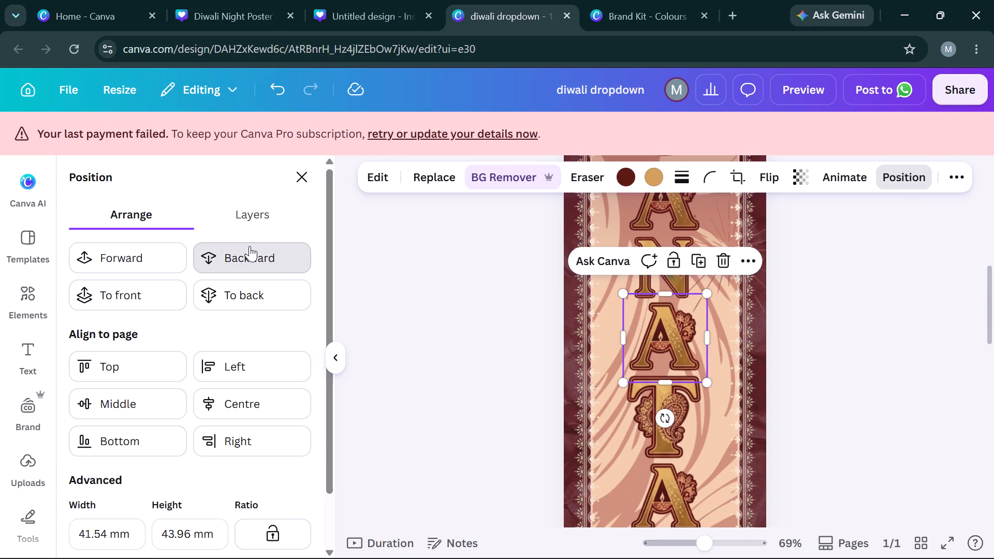
{"action": "left_click", "coordinate": [250, 246]}
{"action": "left_click", "coordinate": [250, 246]}
{"action": "left_click", "coordinate": [250, 246]}
{"action": "left_click", "coordinate": [112, 252]}
Send the upper T backward three levels in the layer order and bring it forward one level.
{"action": "scroll", "coordinate": [571, 390], "scroll_direction": "down", "scroll_amount": 1}
{"action": "left_click", "coordinate": [686, 355]}
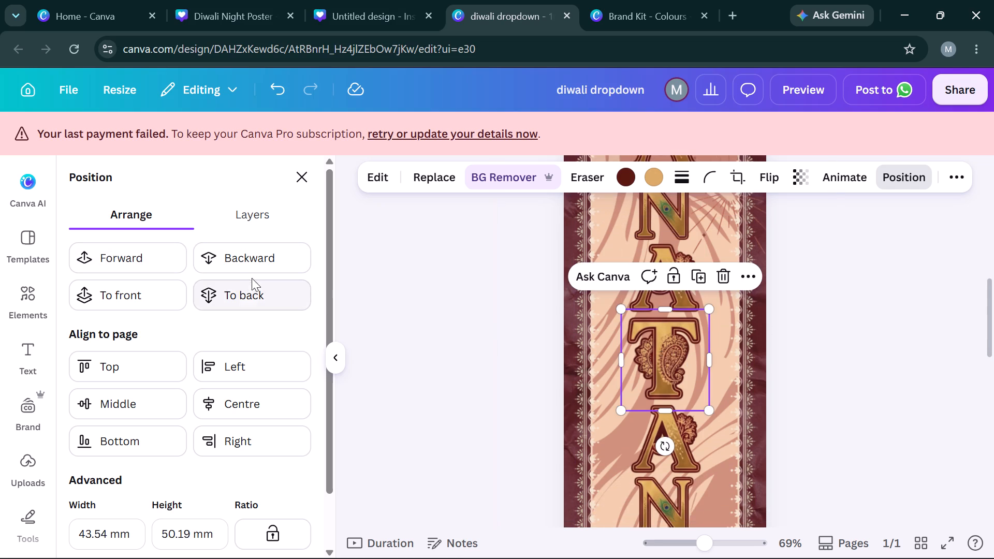
{"action": "left_click", "coordinate": [252, 269]}
{"action": "left_click", "coordinate": [252, 269]}
{"action": "left_click", "coordinate": [252, 269]}
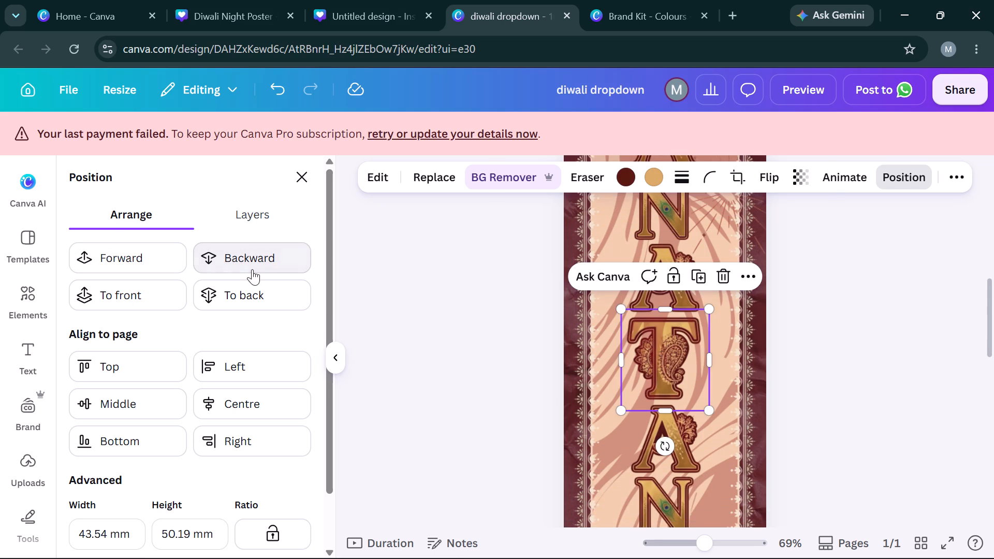
{"action": "left_click", "coordinate": [140, 259]}
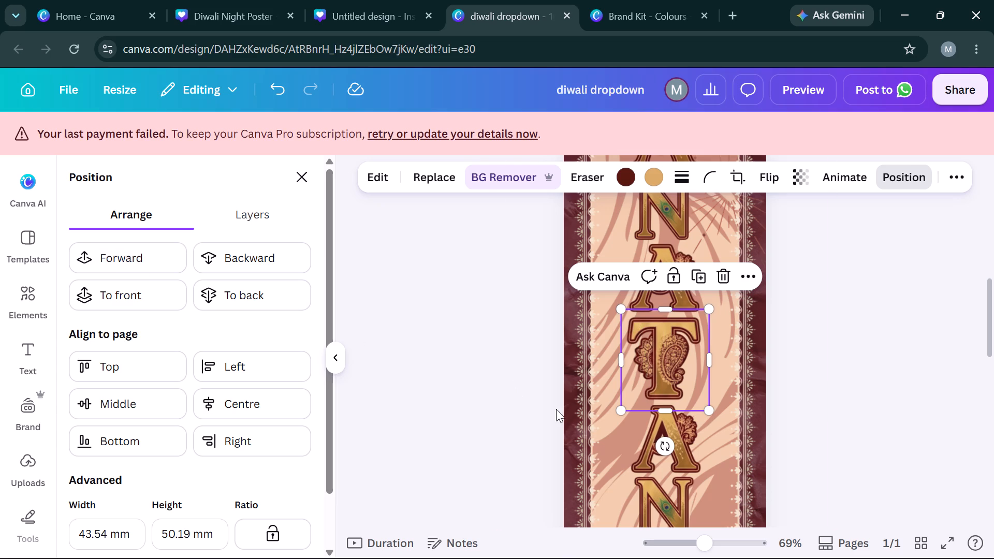
Send the A between the upper T and the lower N backward two levels in the layer order.
{"action": "left_click", "coordinate": [645, 455]}
{"action": "left_click", "coordinate": [302, 261]}
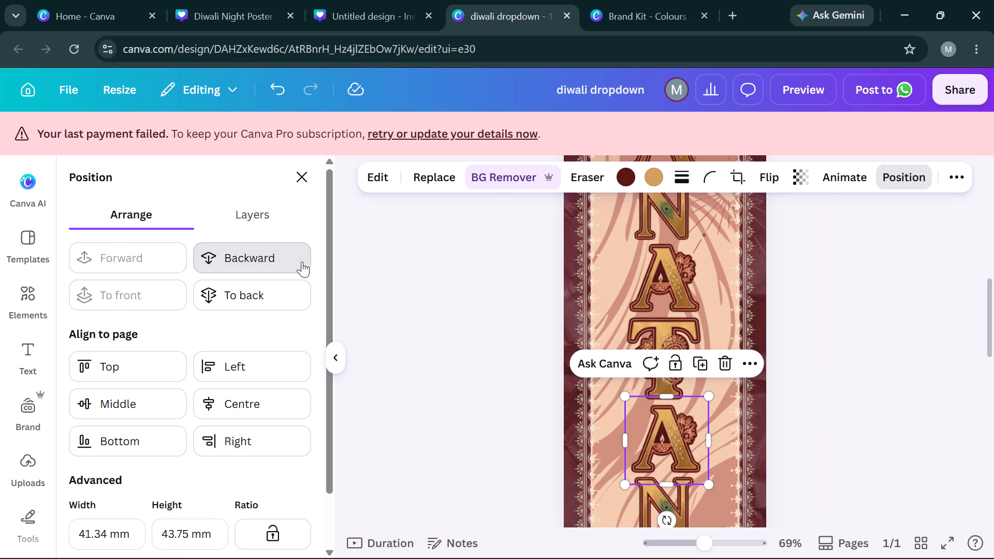
{"action": "left_click", "coordinate": [302, 261]}
Send the lower N backward three levels in the layer order and bring it forward one level.
{"action": "scroll", "coordinate": [548, 362], "scroll_direction": "down", "scroll_amount": 2}
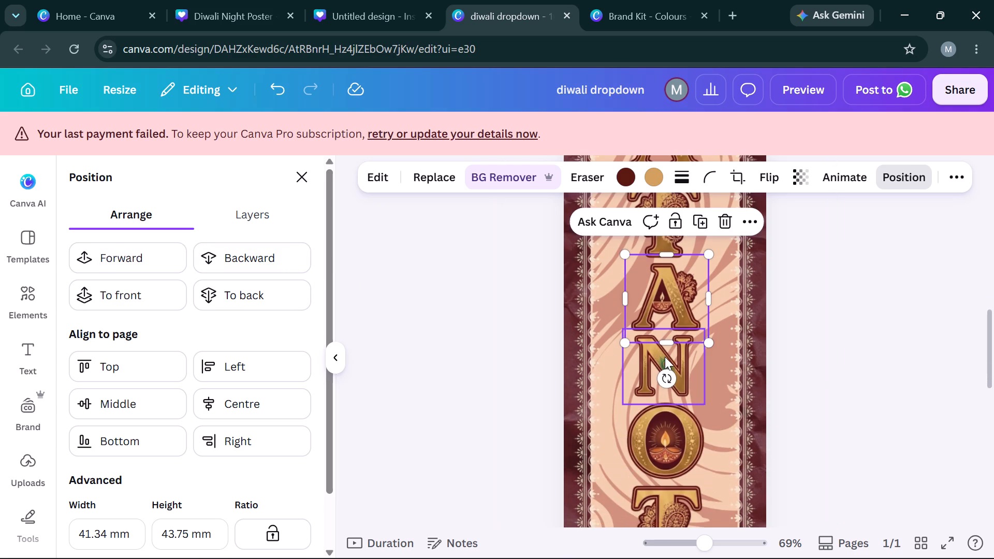
{"action": "left_click", "coordinate": [665, 357]}
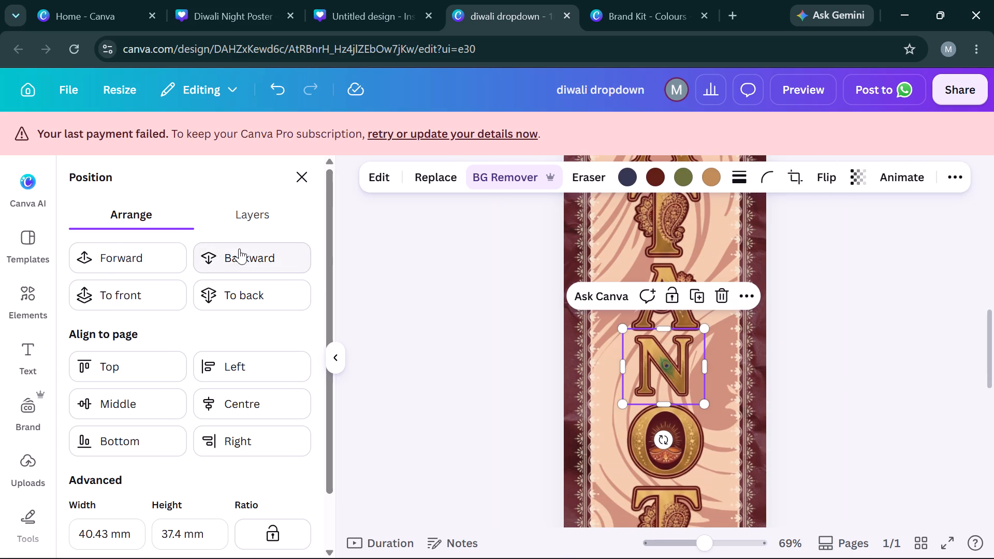
{"action": "left_click", "coordinate": [211, 244]}
{"action": "left_click", "coordinate": [211, 244]}
{"action": "left_click", "coordinate": [211, 244]}
{"action": "left_click", "coordinate": [107, 252]}
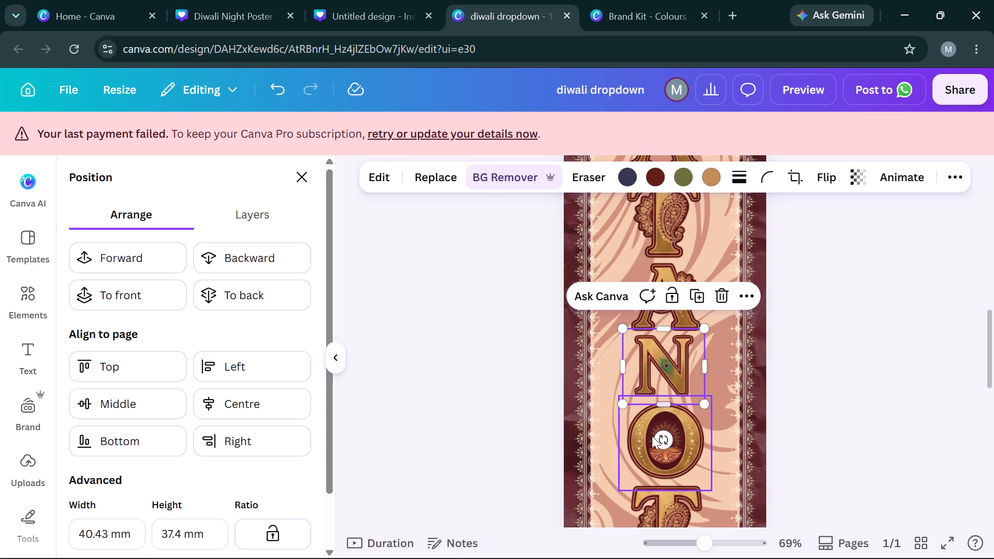
Send the O backward two levels in the layer order.
{"action": "left_click", "coordinate": [652, 442]}
{"action": "left_click", "coordinate": [284, 255]}
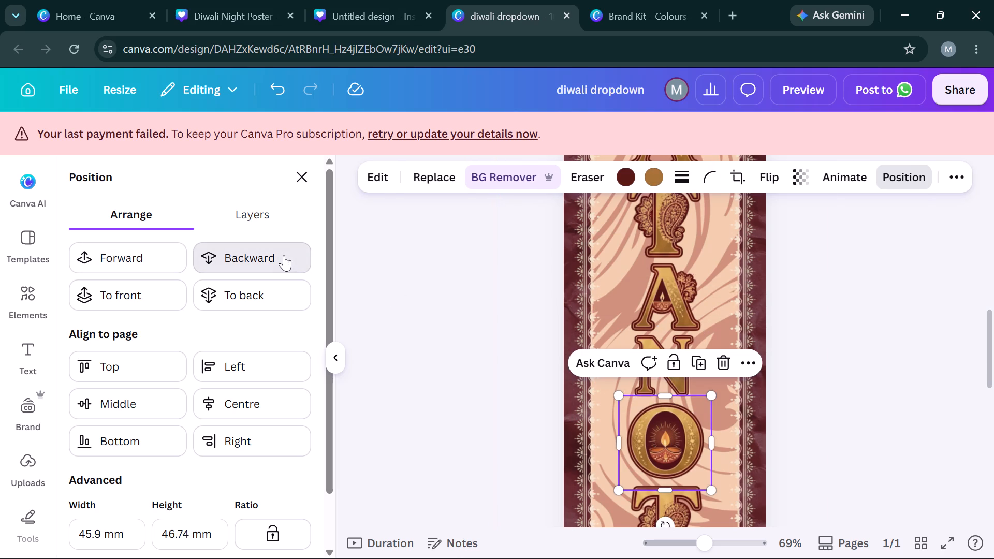
{"action": "left_click", "coordinate": [284, 255]}
Send the lower T beneath the O backward seven levels in the layer order and bring it forward one level.
{"action": "scroll", "coordinate": [630, 357], "scroll_direction": "down", "scroll_amount": 2}
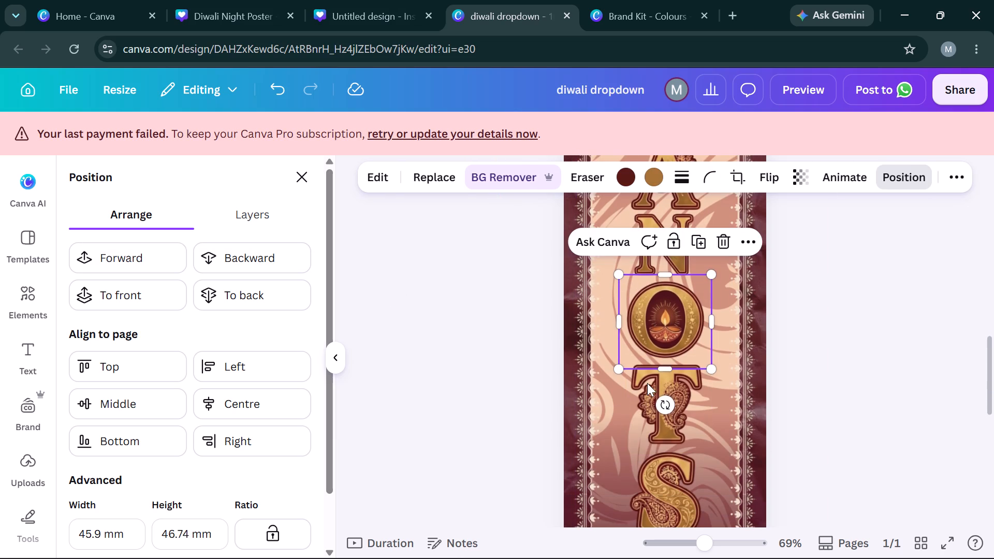
{"action": "left_click", "coordinate": [647, 383]}
{"action": "left_click", "coordinate": [247, 261]}
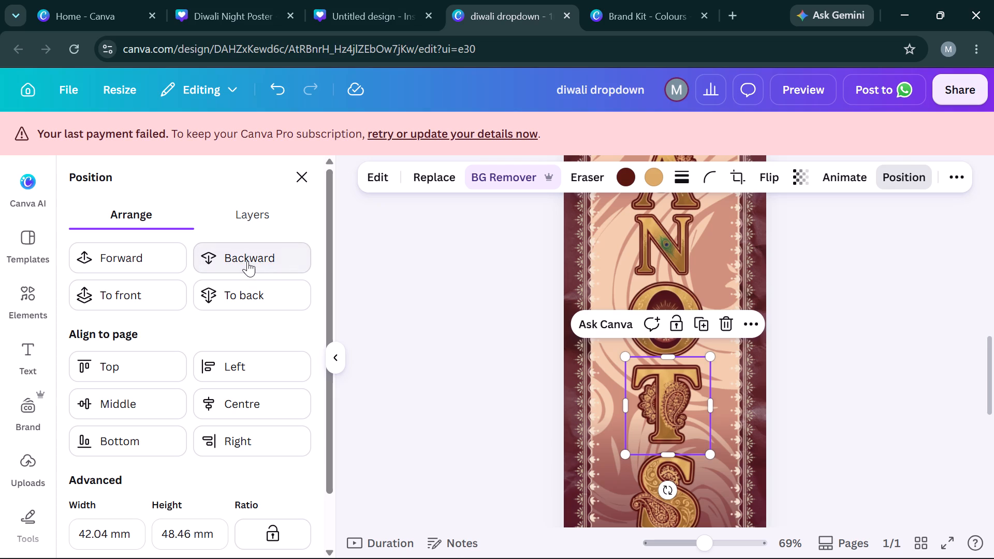
{"action": "left_click", "coordinate": [247, 261]}
{"action": "scroll", "coordinate": [483, 356], "scroll_direction": "down", "scroll_amount": 1}
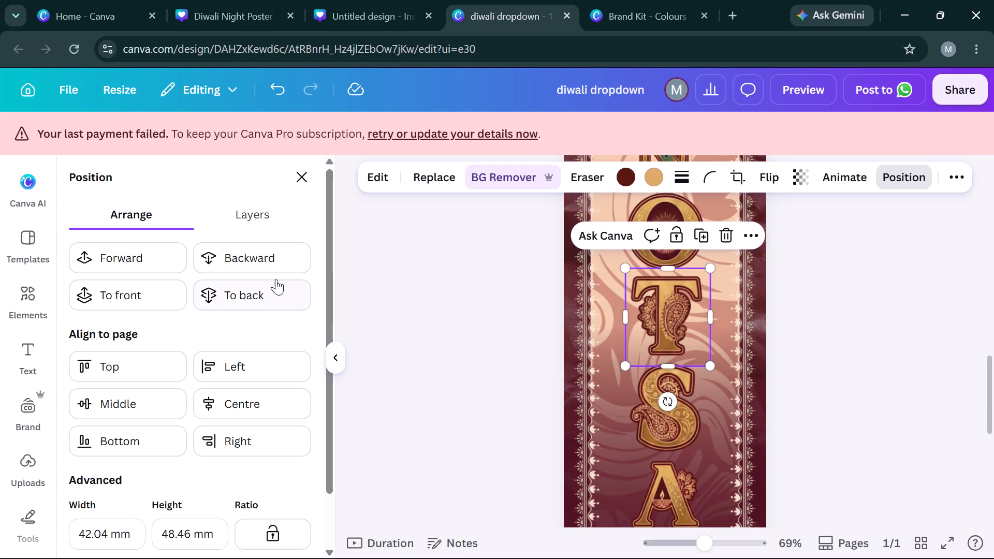
{"action": "left_click", "coordinate": [245, 253]}
{"action": "left_click", "coordinate": [245, 253]}
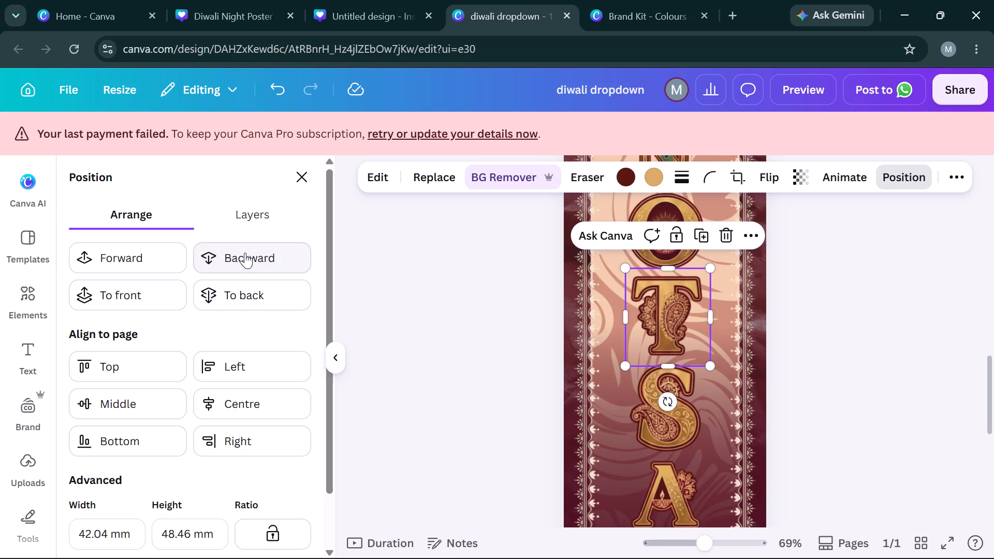
{"action": "left_click", "coordinate": [245, 253]}
{"action": "left_click", "coordinate": [245, 253]}
{"action": "left_click", "coordinate": [245, 253]}
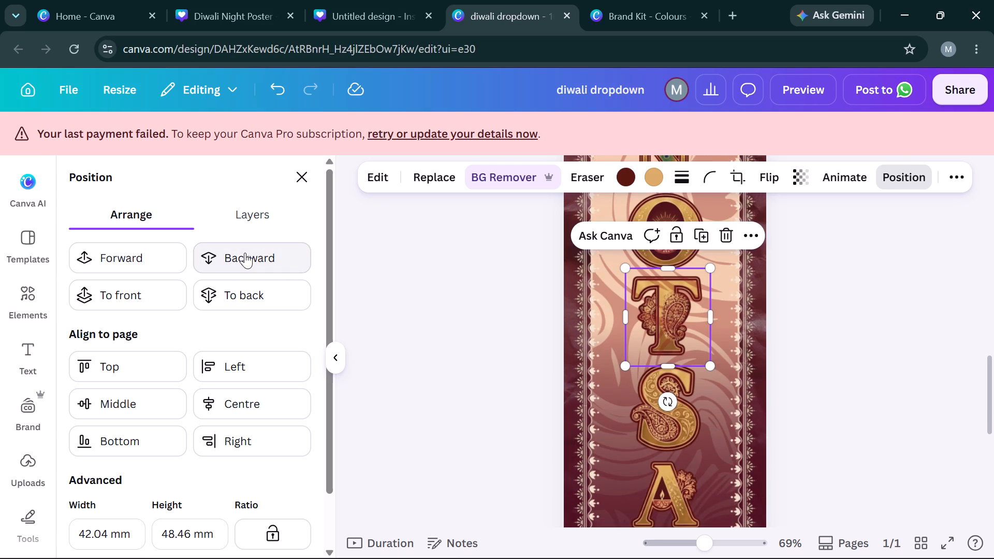
{"action": "left_click", "coordinate": [135, 249]}
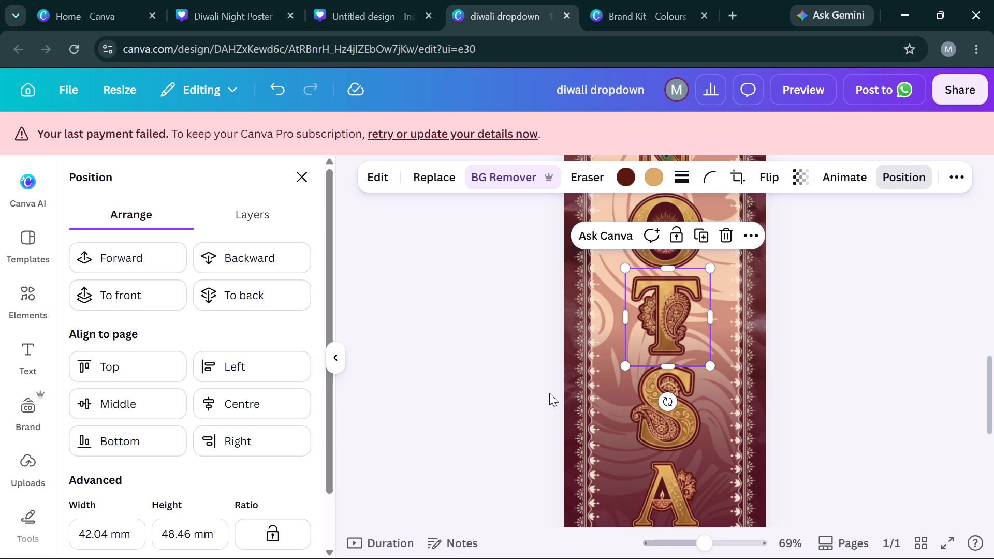
Send the lower S to the back of the layer order, then raise it all the way to the front.
{"action": "left_click", "coordinate": [661, 426]}
{"action": "left_click_drag", "start_coordinate": [186, 289], "coordinate": [191, 289]}
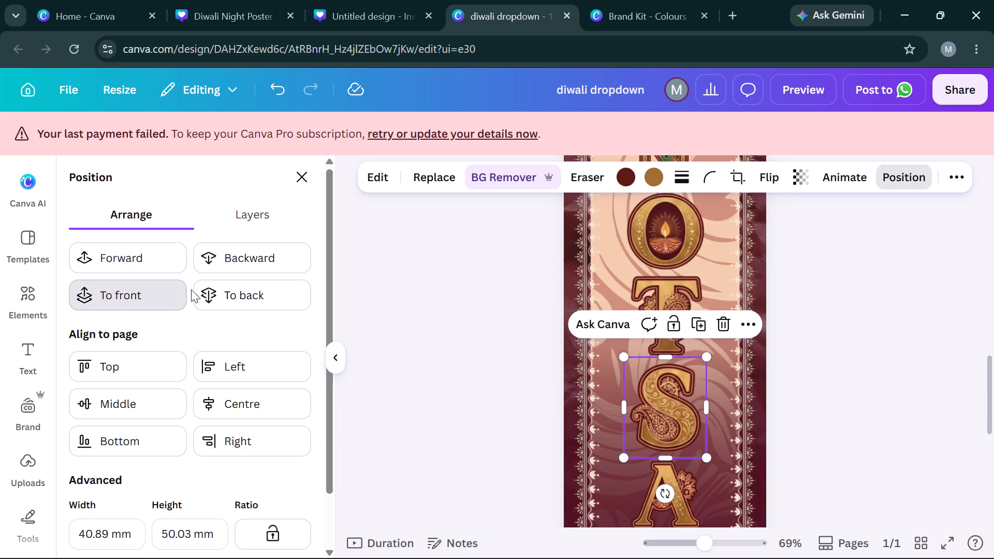
{"action": "left_click_drag", "start_coordinate": [191, 289], "coordinate": [206, 297]}
{"action": "left_click", "coordinate": [206, 297]}
{"action": "left_click", "coordinate": [155, 260]}
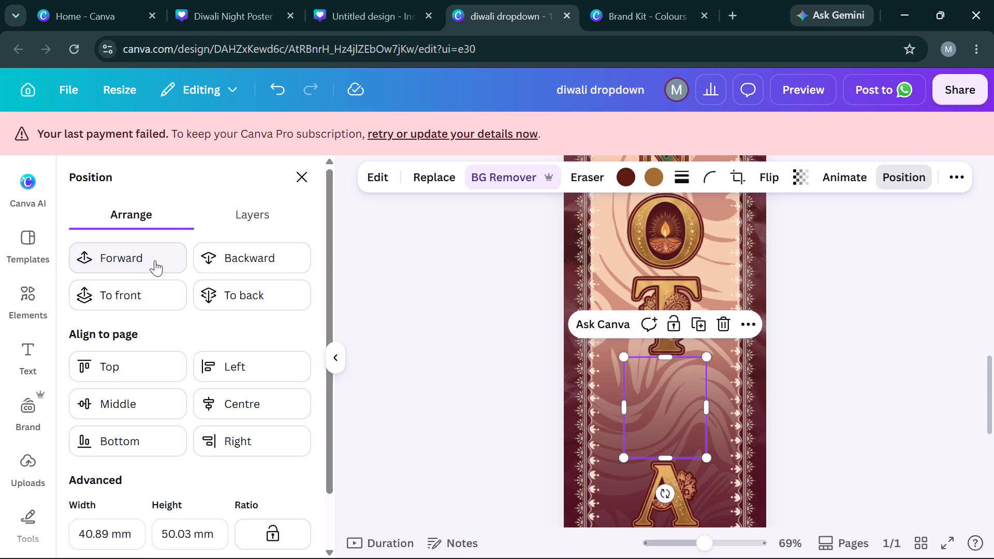
{"action": "left_click", "coordinate": [155, 260]}
{"action": "left_click", "coordinate": [155, 260]}
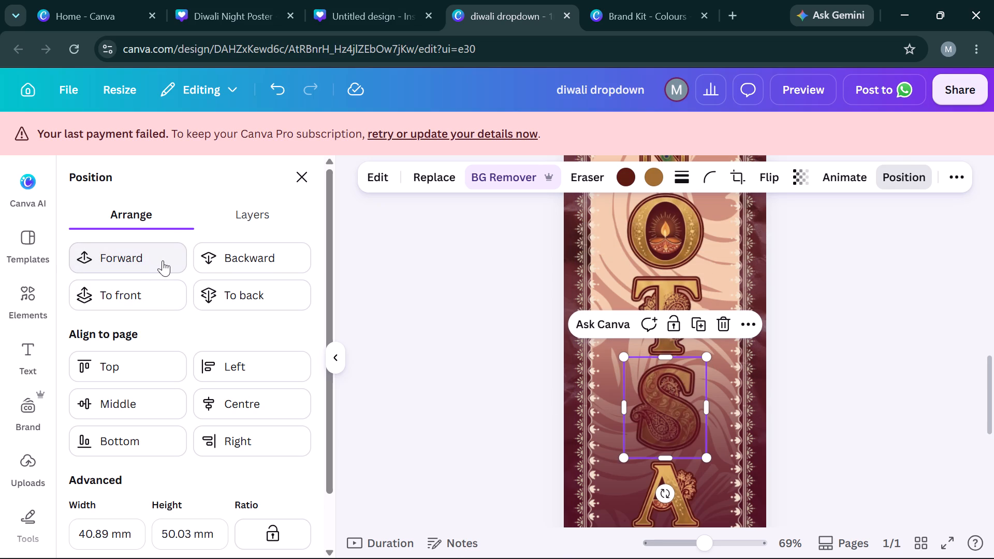
{"action": "left_click", "coordinate": [163, 260]}
{"action": "left_click", "coordinate": [163, 260]}
{"action": "left_click", "coordinate": [163, 260]}
{"action": "scroll", "coordinate": [554, 335], "scroll_direction": "down", "scroll_amount": 1}
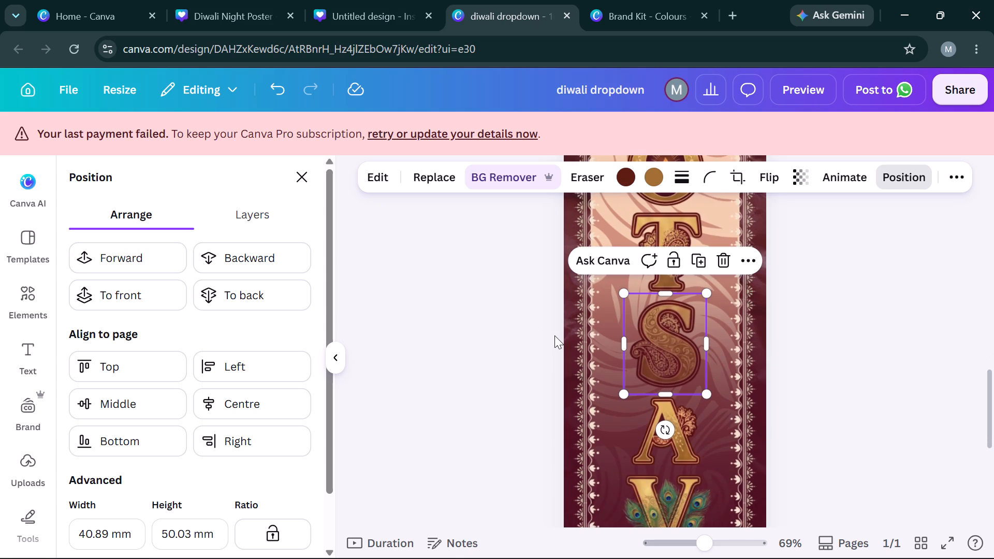
{"action": "left_click", "coordinate": [177, 253]}
{"action": "left_click", "coordinate": [177, 253]}
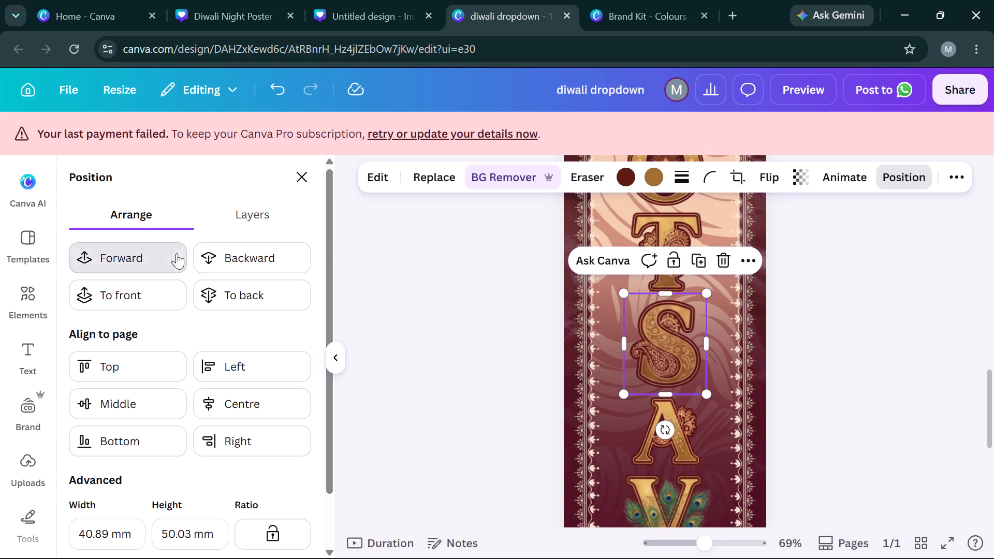
{"action": "left_click", "coordinate": [177, 253]}
{"action": "left_click", "coordinate": [179, 280]}
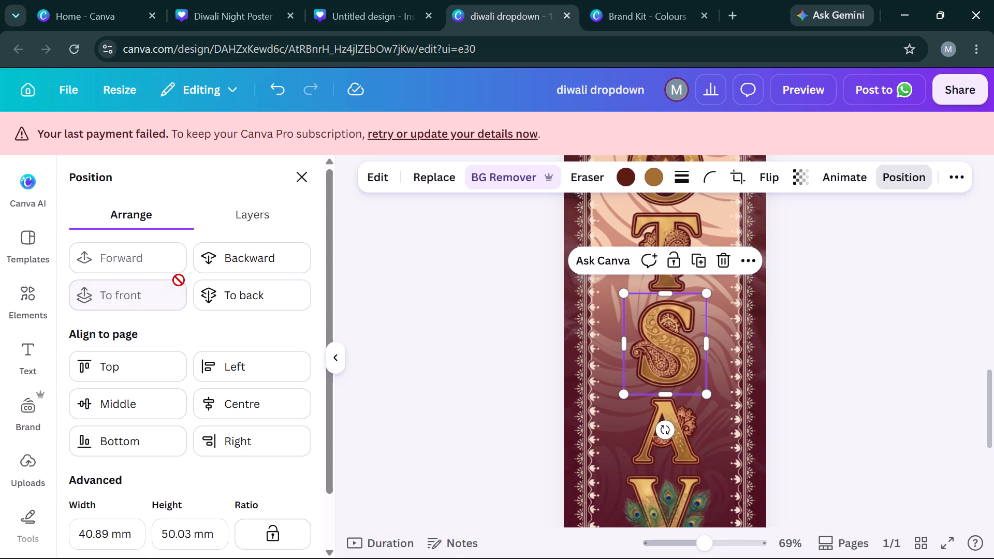
Bring the A between the lower S and the V to the front of the layer order.
{"action": "scroll", "coordinate": [633, 369], "scroll_direction": "up", "scroll_amount": 1}
{"action": "left_click", "coordinate": [676, 269]}
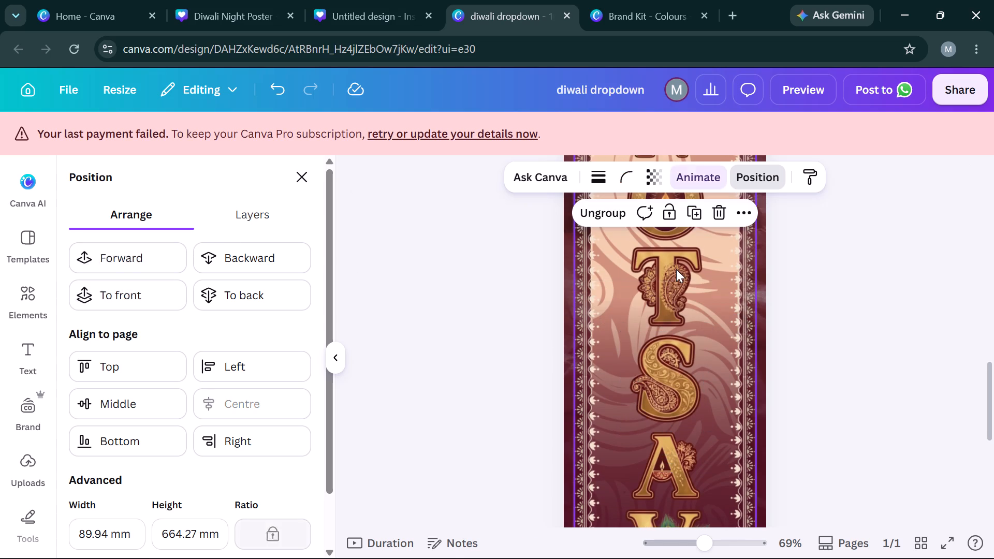
{"action": "left_click", "coordinate": [670, 470]}
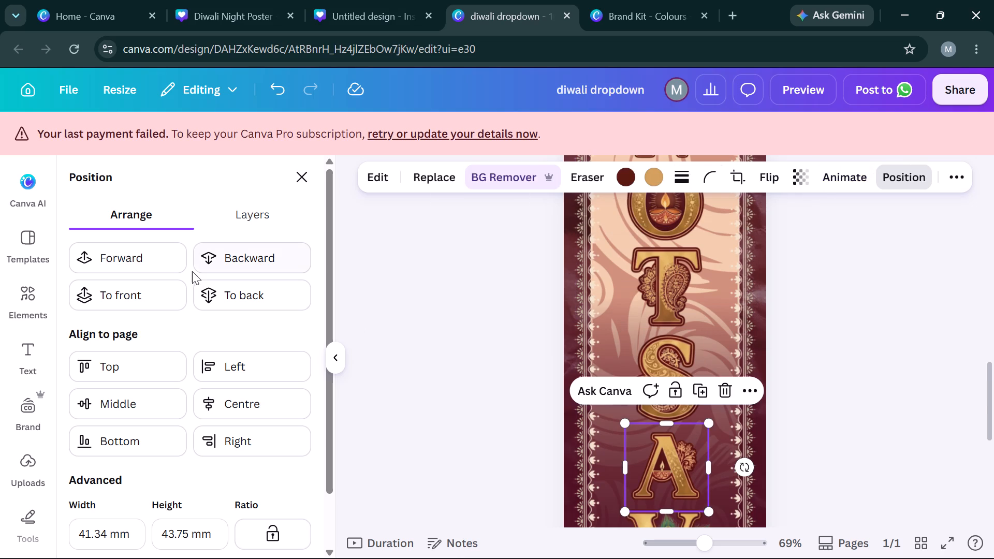
{"action": "left_click", "coordinate": [142, 280]}
Bring the V with peacock feathers to the front of the layer order.
{"action": "scroll", "coordinate": [587, 290], "scroll_direction": "down", "scroll_amount": 2}
{"action": "left_click", "coordinate": [666, 382]}
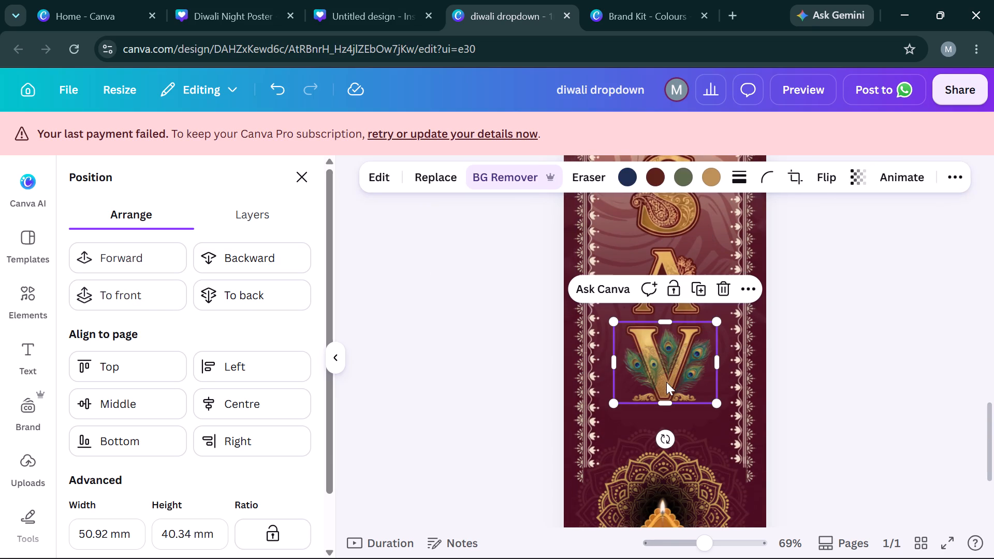
{"action": "left_click", "coordinate": [151, 294]}
Examine the whole banner from the hanging ornaments down to the diya and corner logos.
{"action": "left_click", "coordinate": [922, 409]}
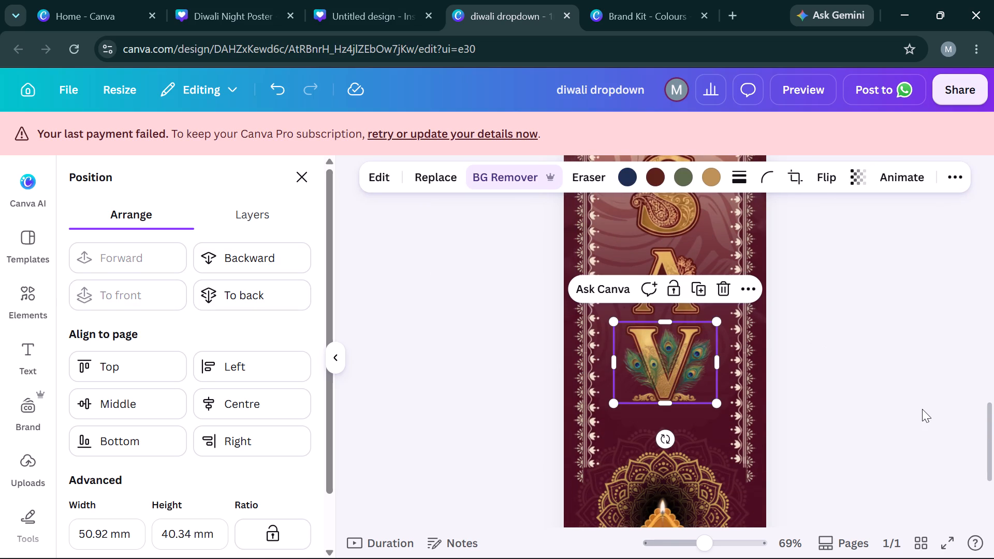
{"action": "scroll", "coordinate": [922, 409], "scroll_direction": "right", "scroll_amount": 1}
{"action": "scroll", "coordinate": [922, 409], "scroll_direction": "up", "scroll_amount": 4}
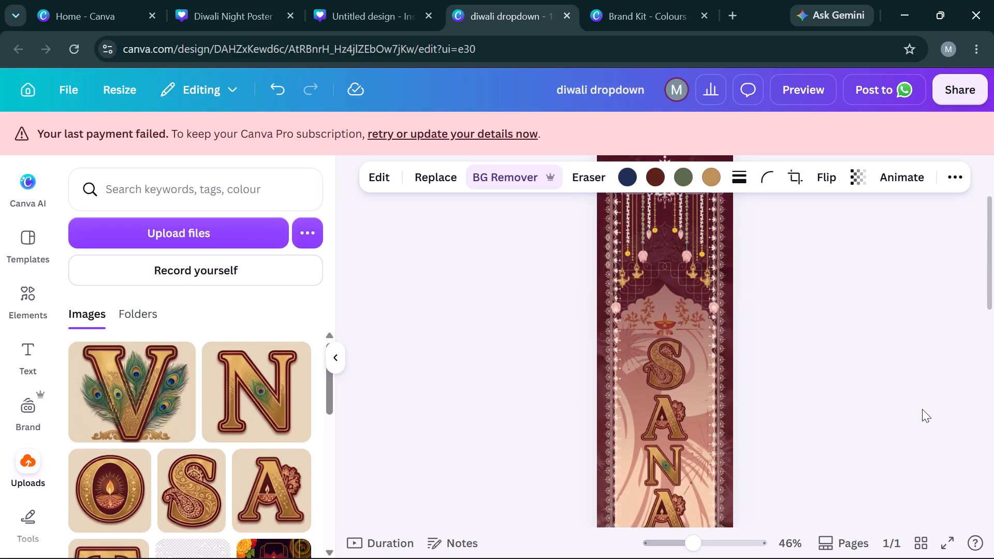
{"action": "scroll", "coordinate": [922, 409], "scroll_direction": "down", "scroll_amount": 1}
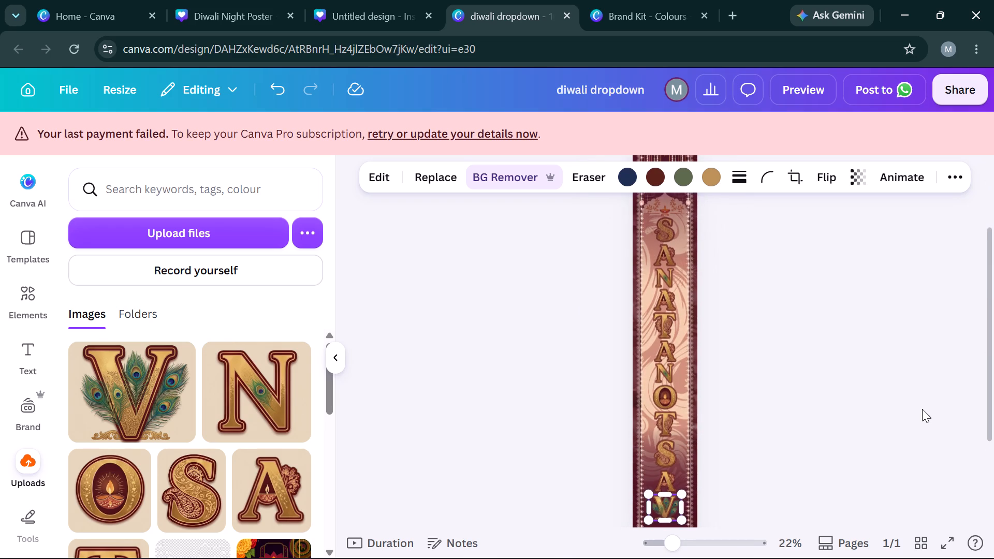
{"action": "left_click", "coordinate": [922, 409]}
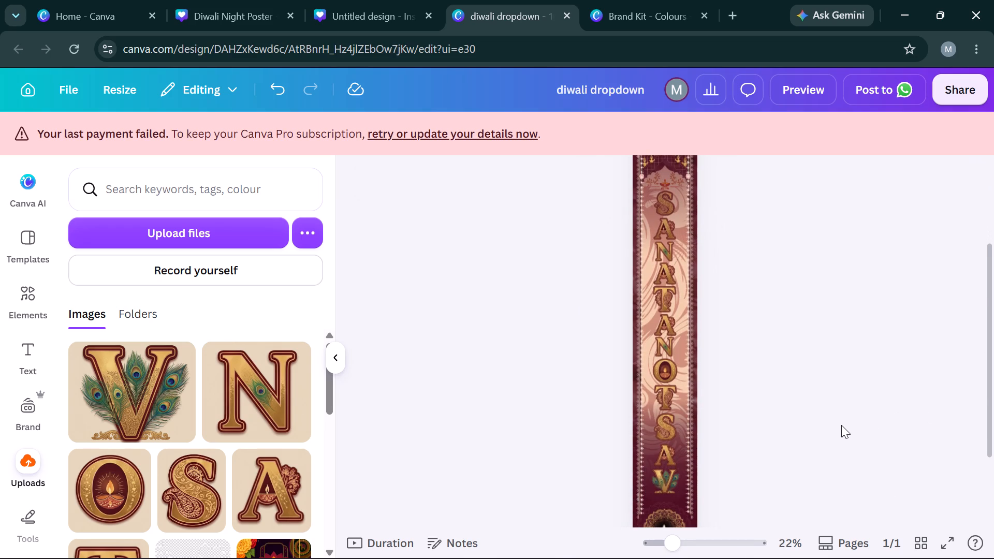
{"action": "scroll", "coordinate": [841, 425], "scroll_direction": "down", "scroll_amount": 1}
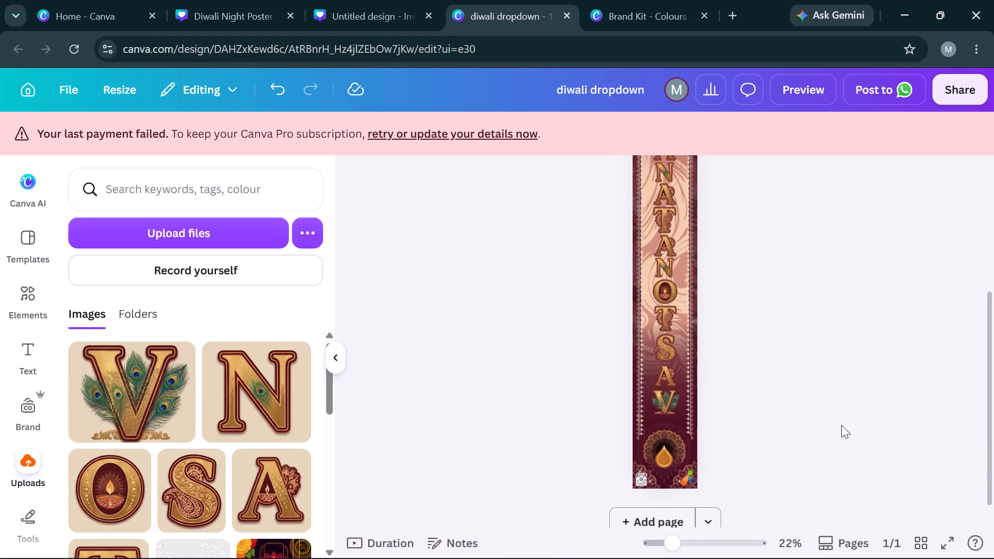
{"action": "scroll", "coordinate": [841, 425], "scroll_direction": "up", "scroll_amount": 2}
Set up the banner's download as a PDF with the Print preset and the CMYK colour profile, and check its advanced settings.
{"action": "left_click", "coordinate": [952, 81]}
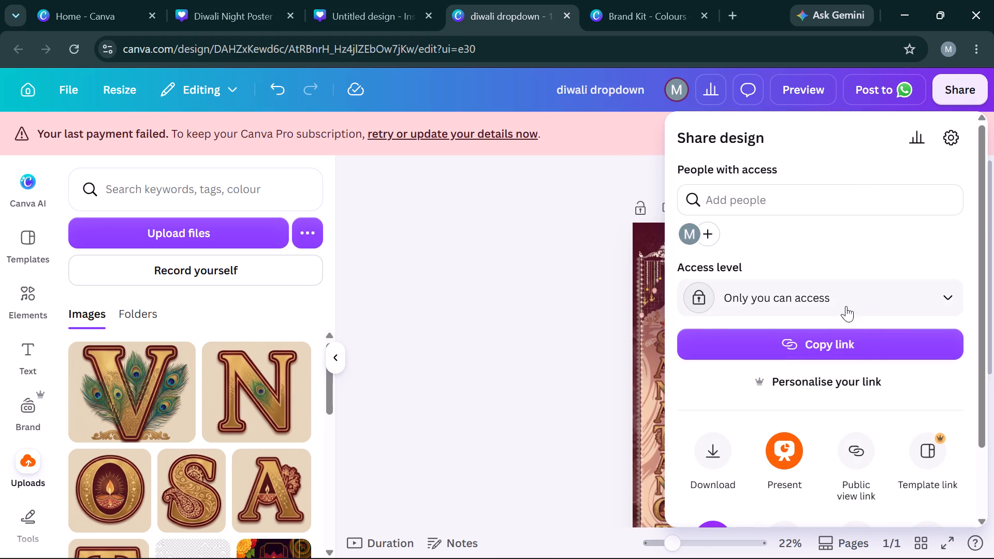
{"action": "left_click", "coordinate": [717, 466]}
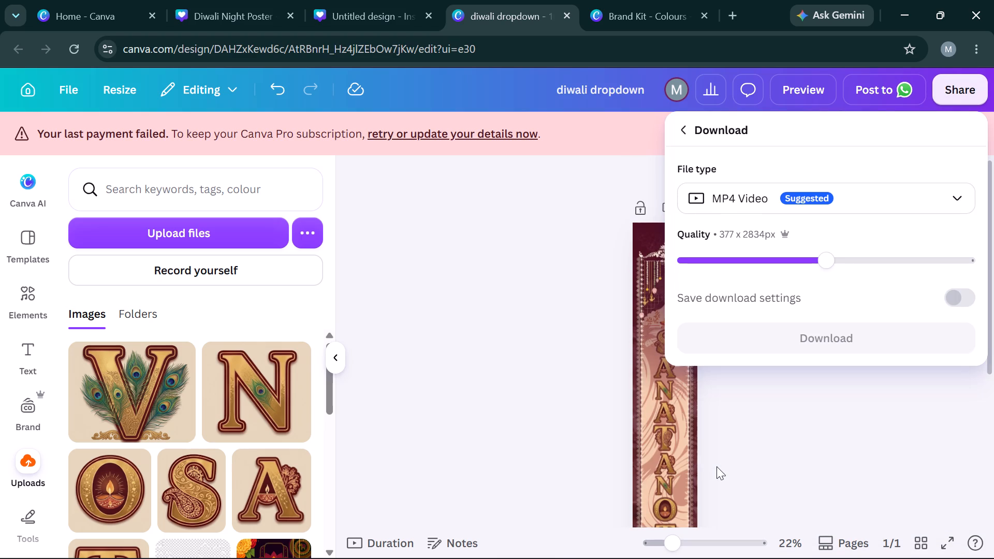
{"action": "left_click", "coordinate": [793, 187]}
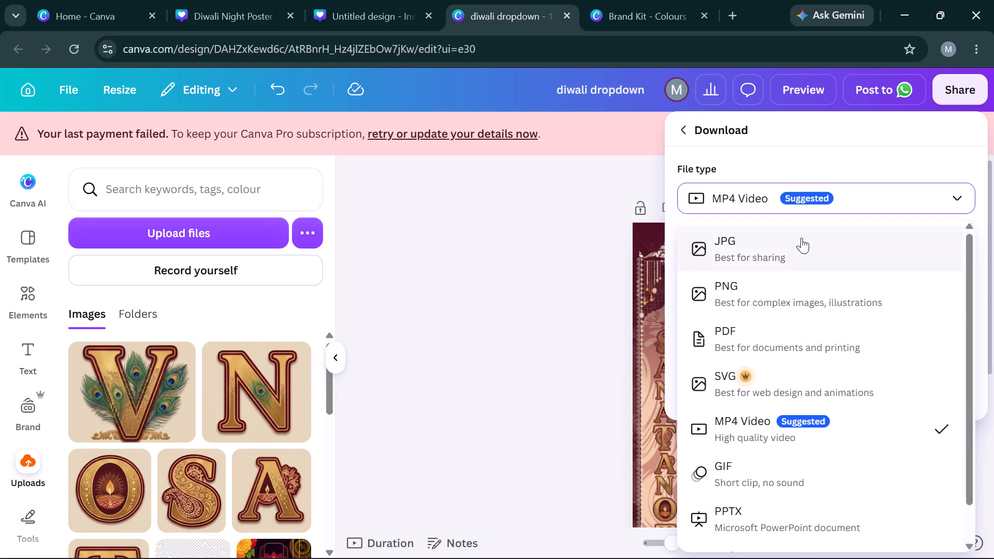
{"action": "left_click", "coordinate": [794, 329]}
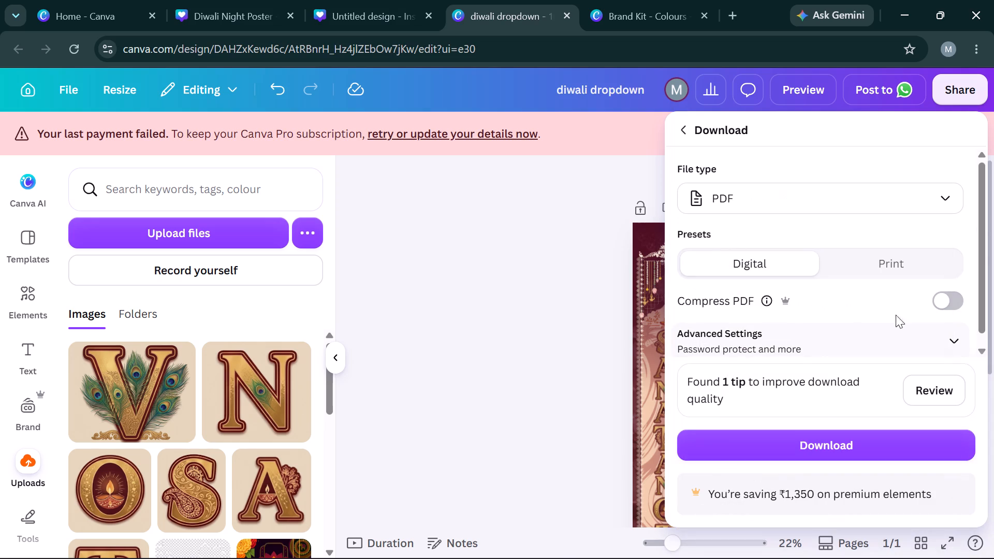
{"action": "left_click", "coordinate": [914, 277]}
{"action": "left_click", "coordinate": [918, 271]}
{"action": "left_click", "coordinate": [901, 322]}
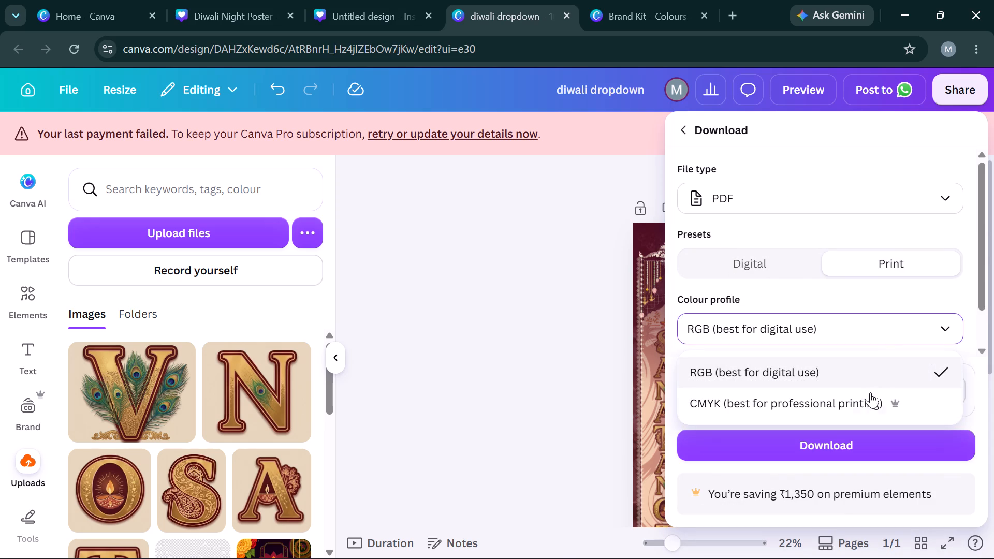
{"action": "left_click", "coordinate": [870, 393]}
{"action": "scroll", "coordinate": [900, 287], "scroll_direction": "down", "scroll_amount": 3}
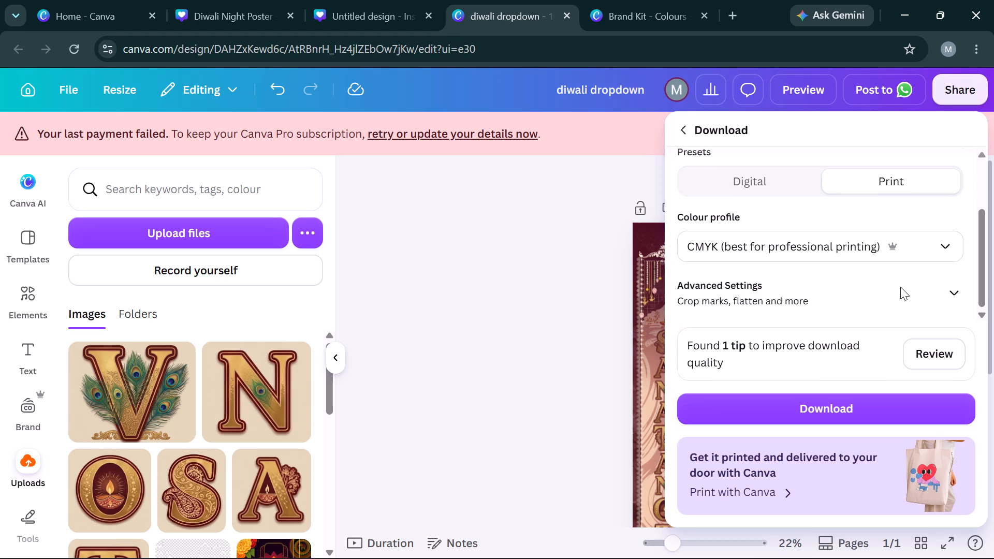
{"action": "left_click", "coordinate": [912, 287]}
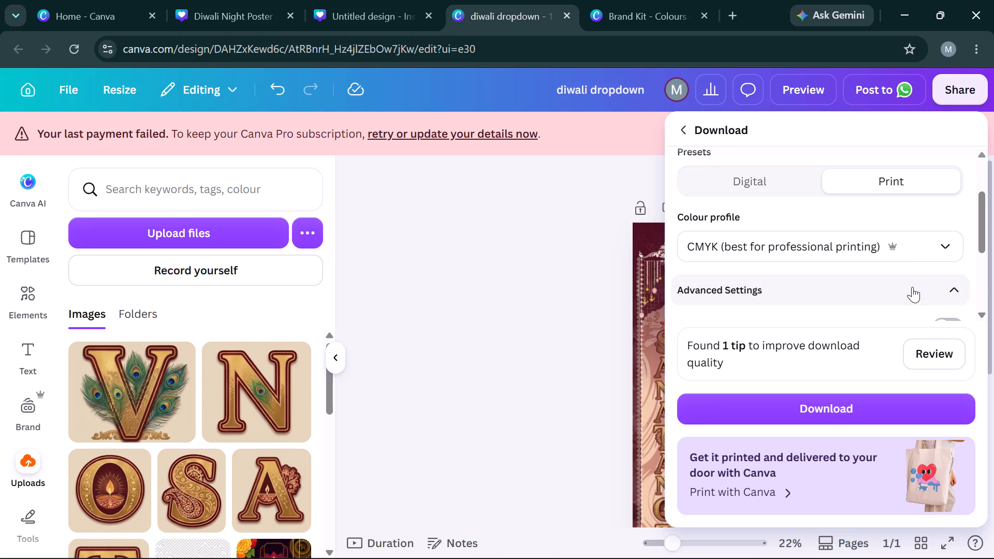
{"action": "scroll", "coordinate": [912, 287], "scroll_direction": "right", "scroll_amount": 2}
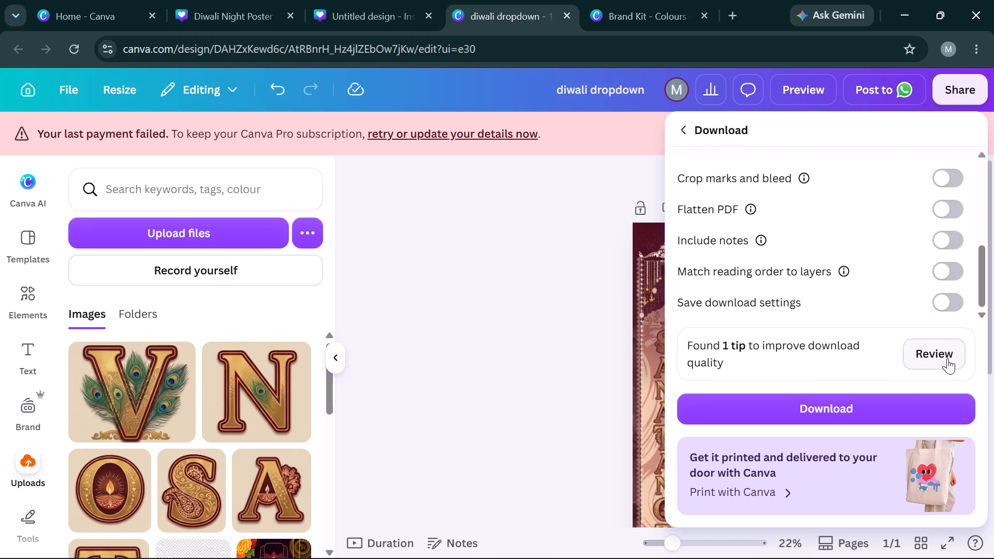
Review the download tips and dismiss the one about limited media playback, then return to the download settings.
{"action": "left_click", "coordinate": [933, 357]}
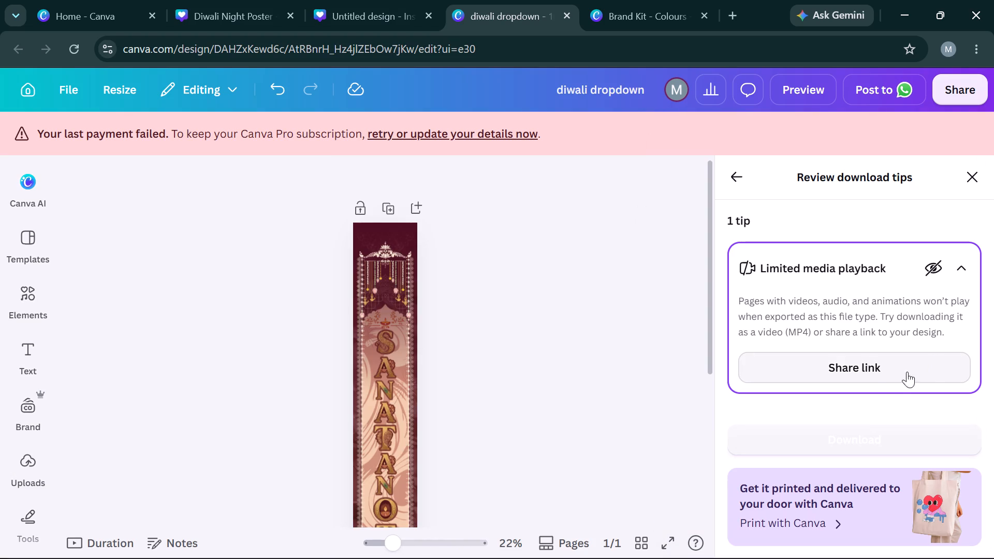
{"action": "left_click", "coordinate": [731, 190]}
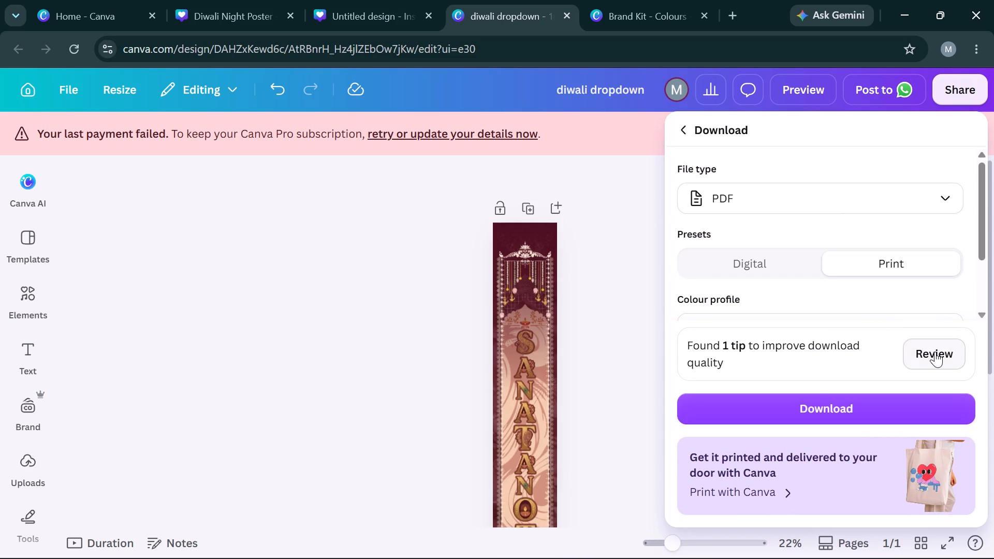
{"action": "left_click", "coordinate": [935, 351]}
{"action": "left_click", "coordinate": [927, 263]}
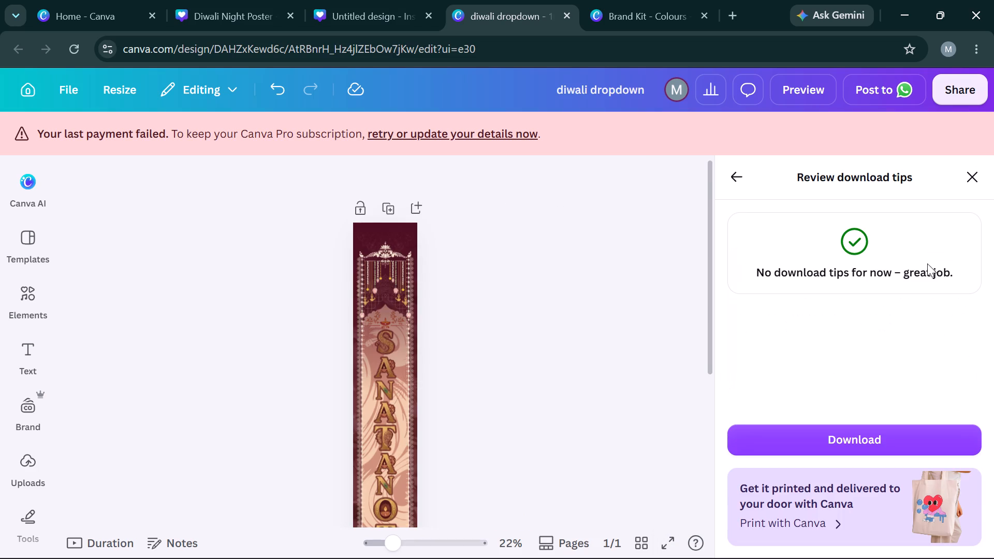
{"action": "left_click", "coordinate": [733, 178]}
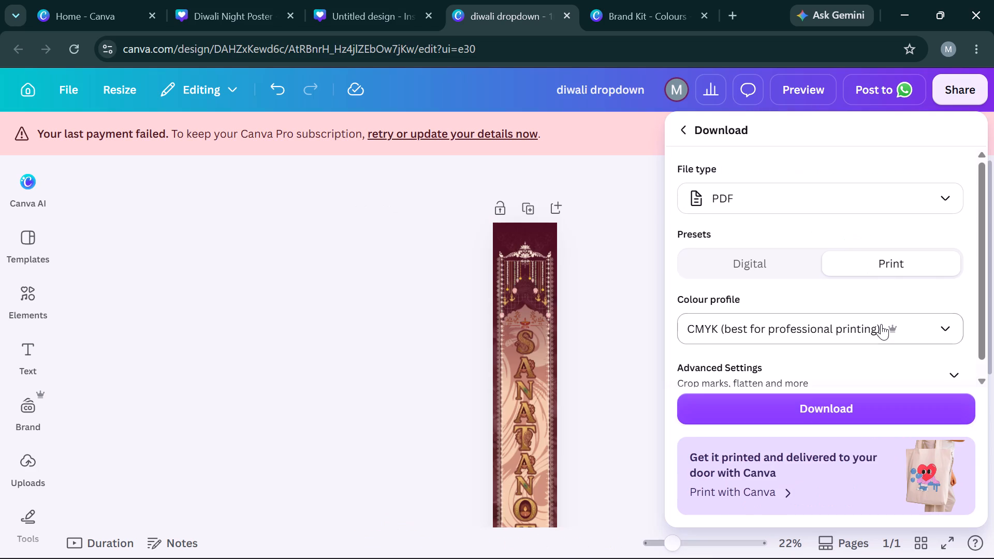
Download the banner as a PDF with the chosen Print preset and CMYK colour profile.
{"action": "scroll", "coordinate": [611, 378], "scroll_direction": "down", "scroll_amount": 3}
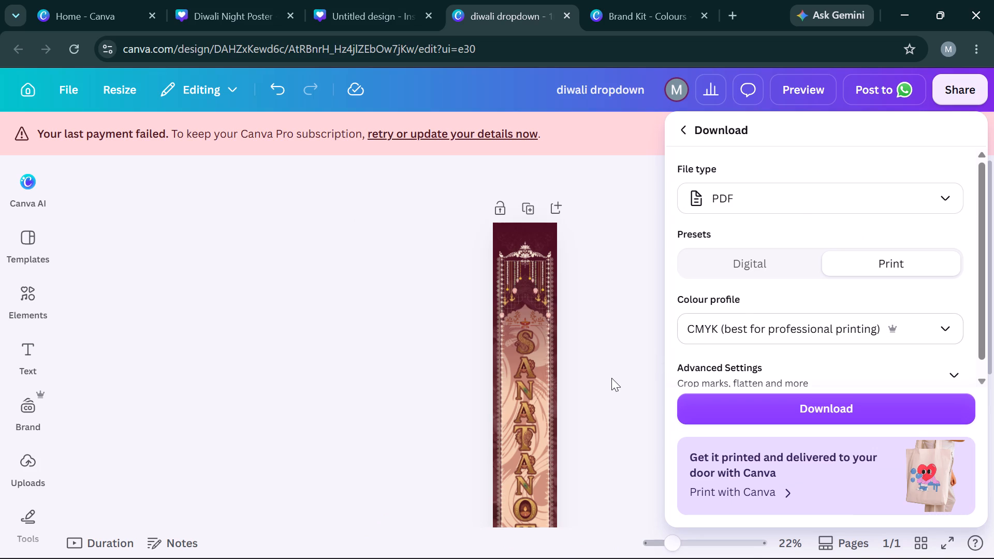
{"action": "left_click", "coordinate": [873, 403]}
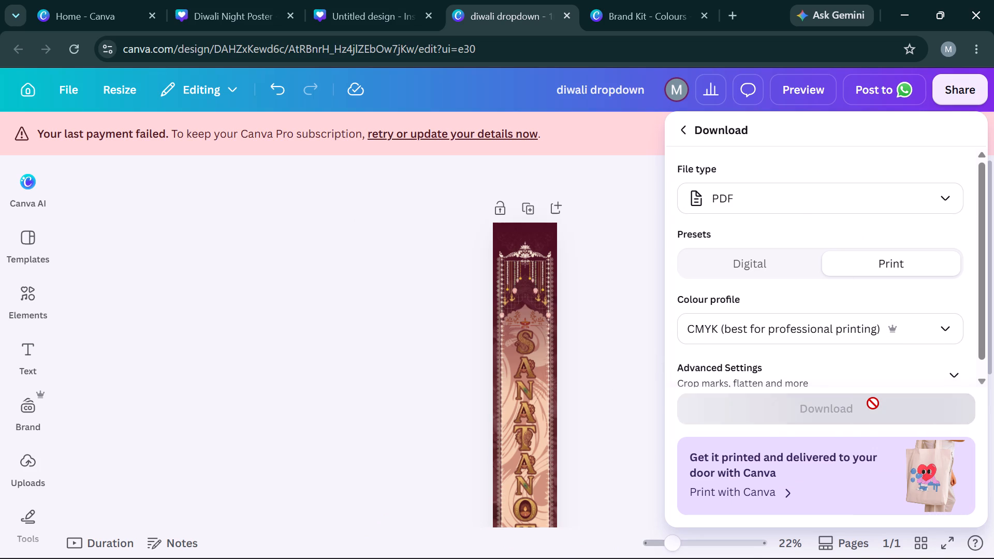
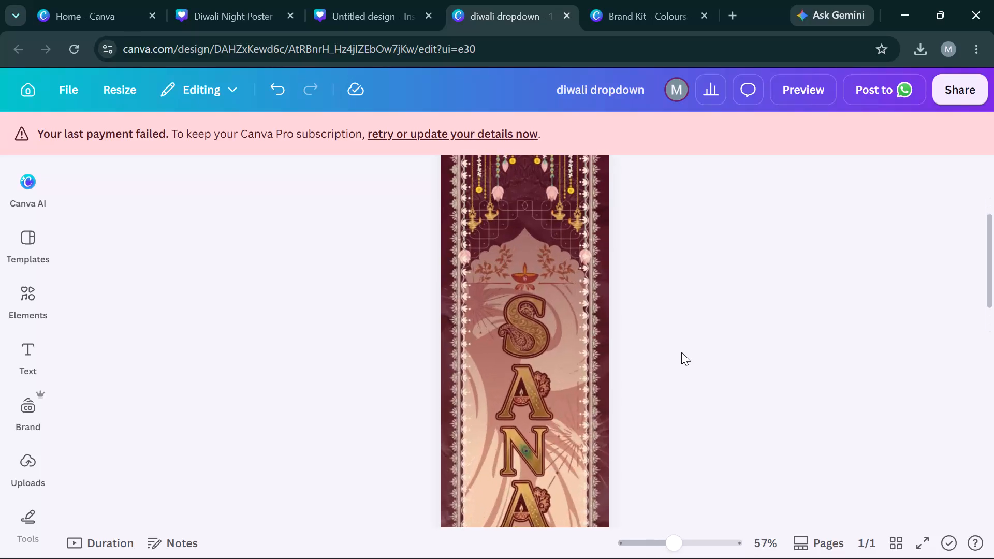
Examine the whole banner from the top ornament through the SANATANOTSAV letters to the diya and corner logos.
{"action": "scroll", "coordinate": [681, 352], "scroll_direction": "up", "scroll_amount": 1}
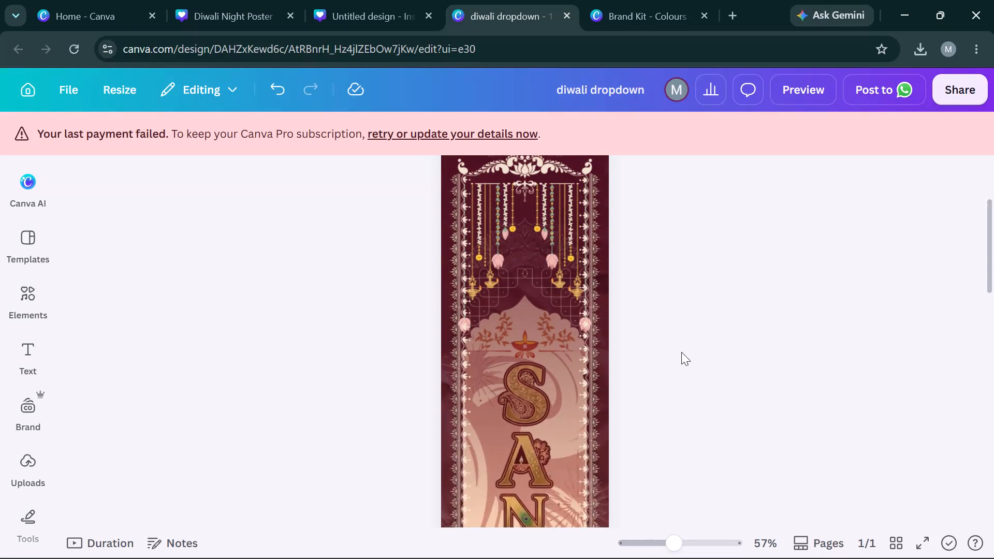
{"action": "scroll", "coordinate": [681, 352], "scroll_direction": "up", "scroll_amount": 3}
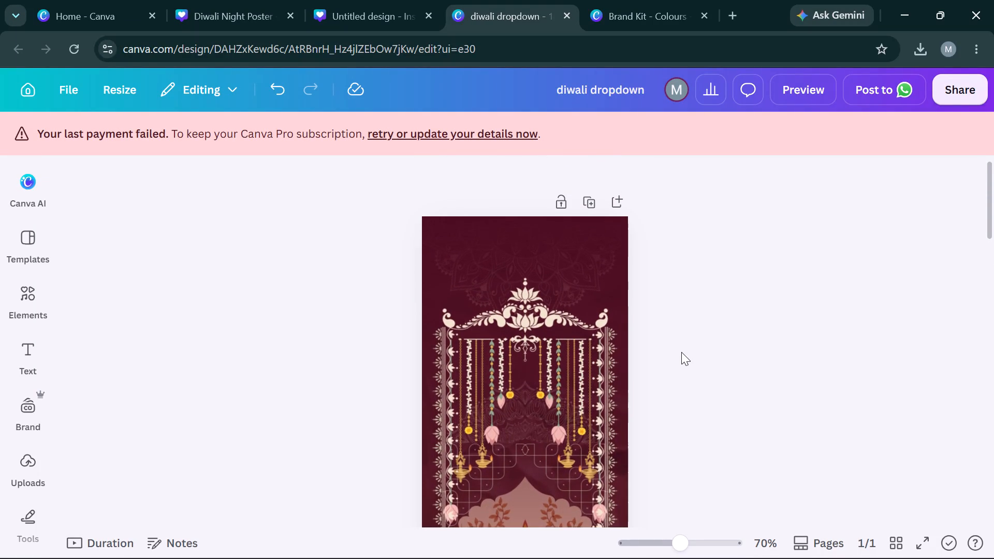
{"action": "scroll", "coordinate": [681, 352], "scroll_direction": "up", "scroll_amount": 2}
{"action": "scroll", "coordinate": [827, 365], "scroll_direction": "down", "scroll_amount": 1}
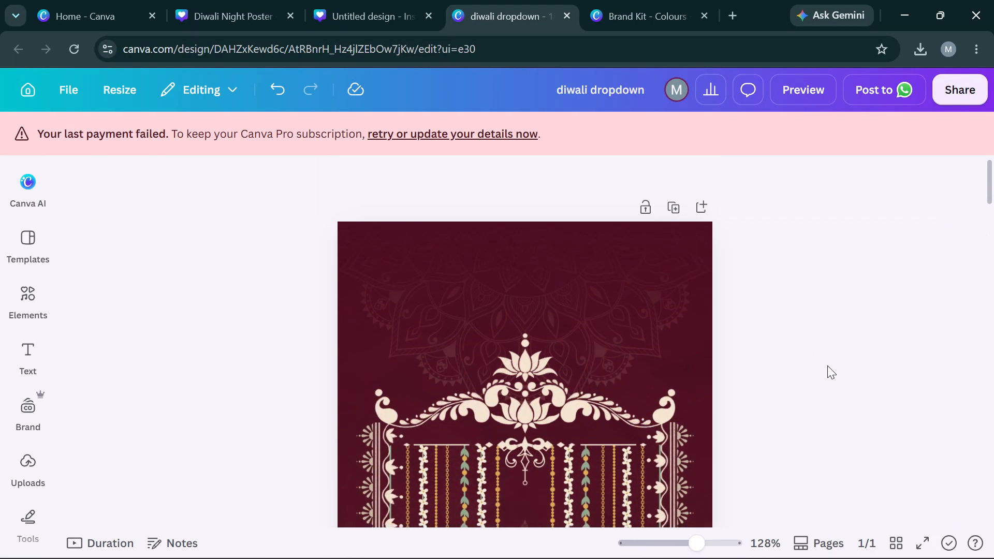
{"action": "scroll", "coordinate": [827, 365], "scroll_direction": "down", "scroll_amount": 4}
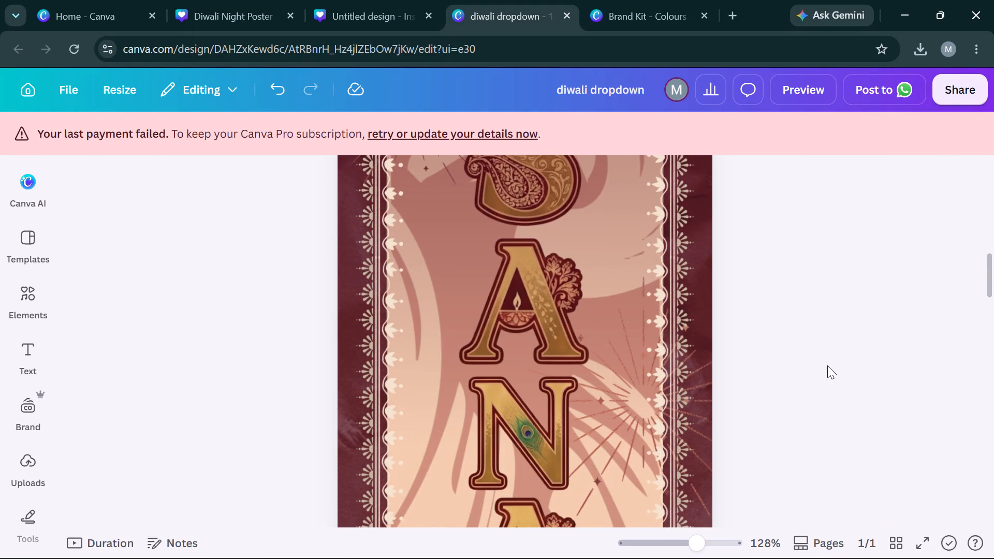
{"action": "scroll", "coordinate": [827, 365], "scroll_direction": "down", "scroll_amount": 3}
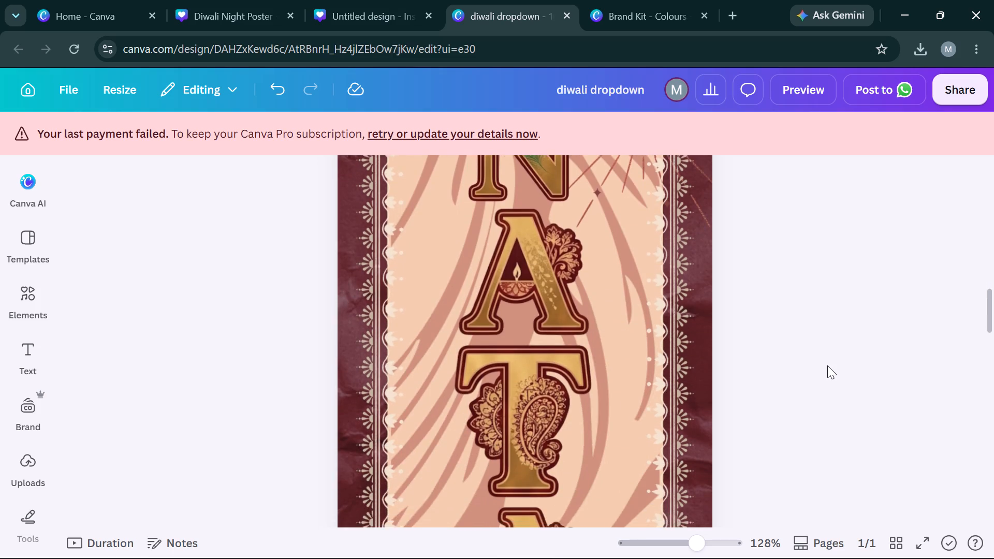
{"action": "scroll", "coordinate": [827, 365], "scroll_direction": "down", "scroll_amount": 6}
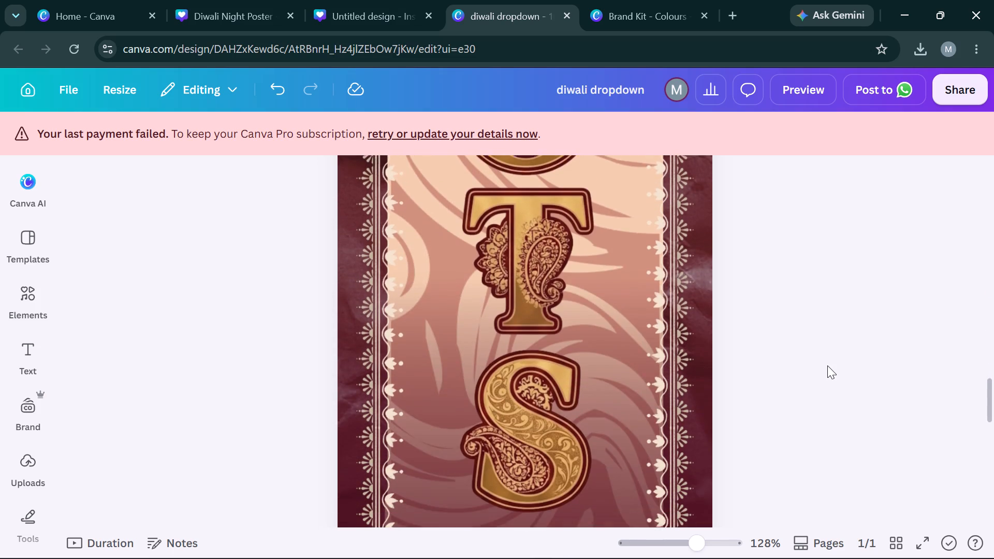
{"action": "scroll", "coordinate": [827, 365], "scroll_direction": "down", "scroll_amount": 2}
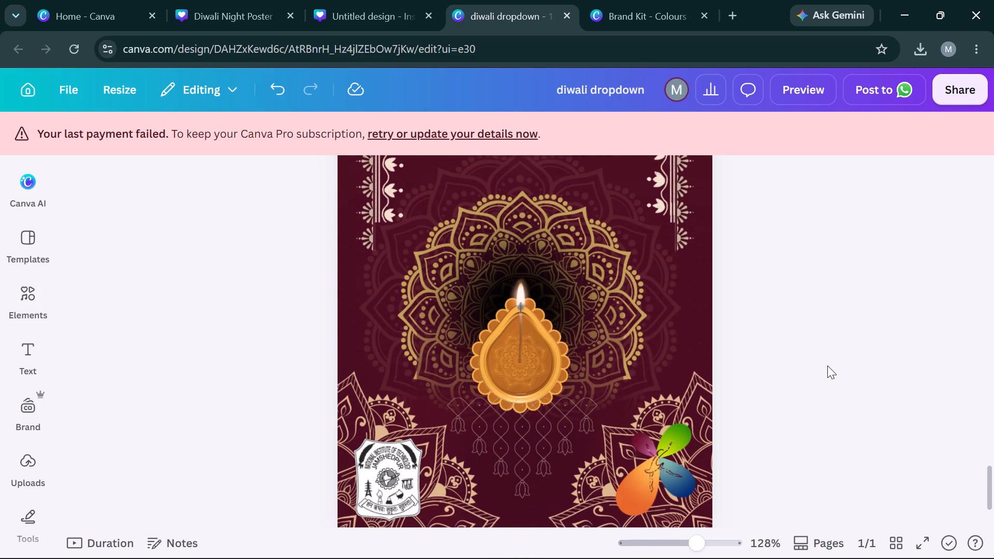
{"action": "scroll", "coordinate": [827, 365], "scroll_direction": "down", "scroll_amount": 2}
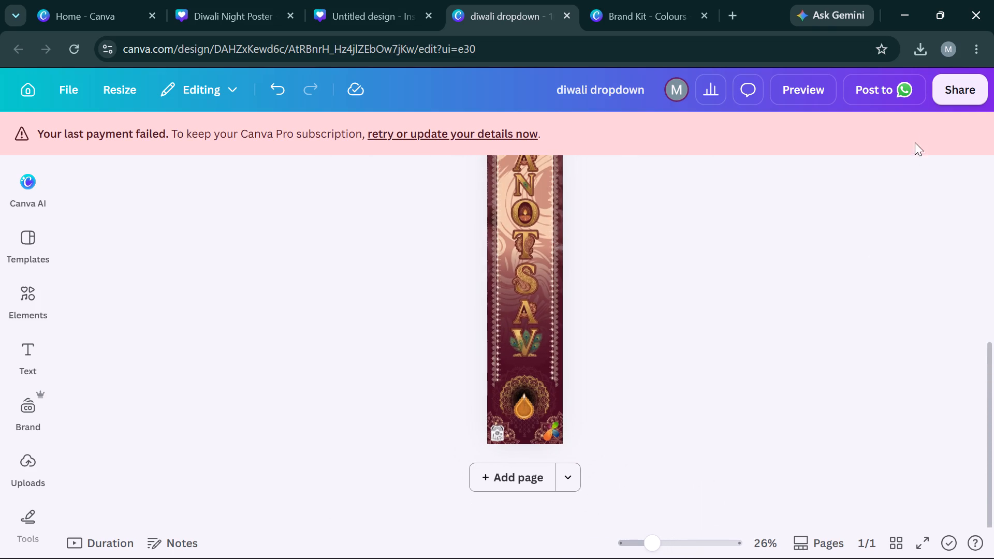
Check the banner's PDF download settings with Print preset and CMYK profile, dismissing the limited media playback tip, and close them without downloading.
{"action": "left_click", "coordinate": [955, 93]}
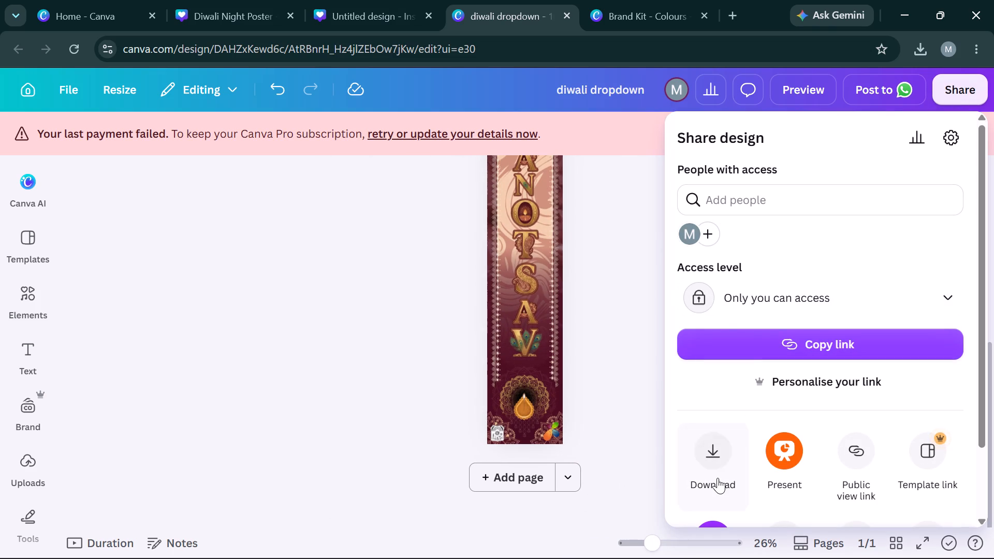
{"action": "left_click", "coordinate": [718, 477]}
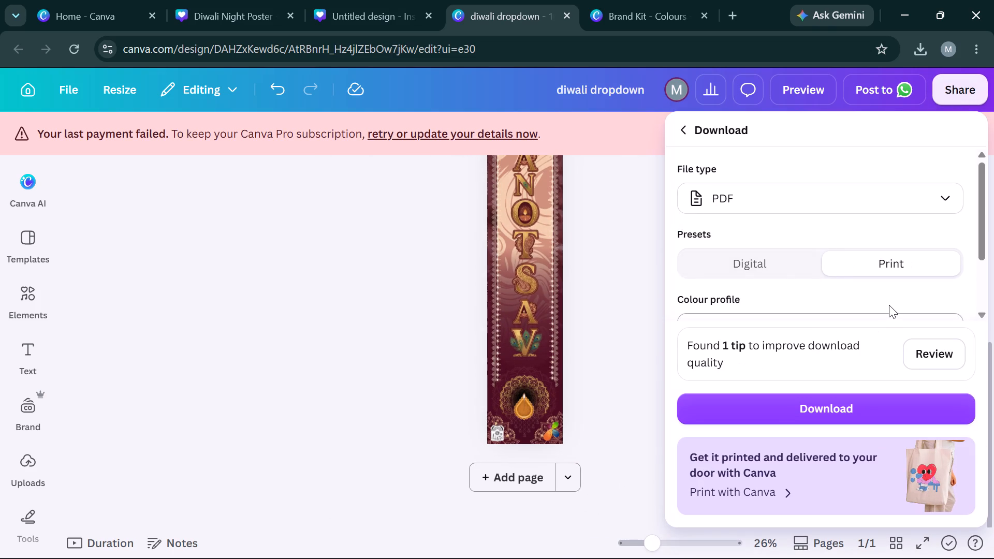
{"action": "scroll", "coordinate": [889, 305], "scroll_direction": "down", "scroll_amount": 3}
{"action": "left_click", "coordinate": [935, 352]}
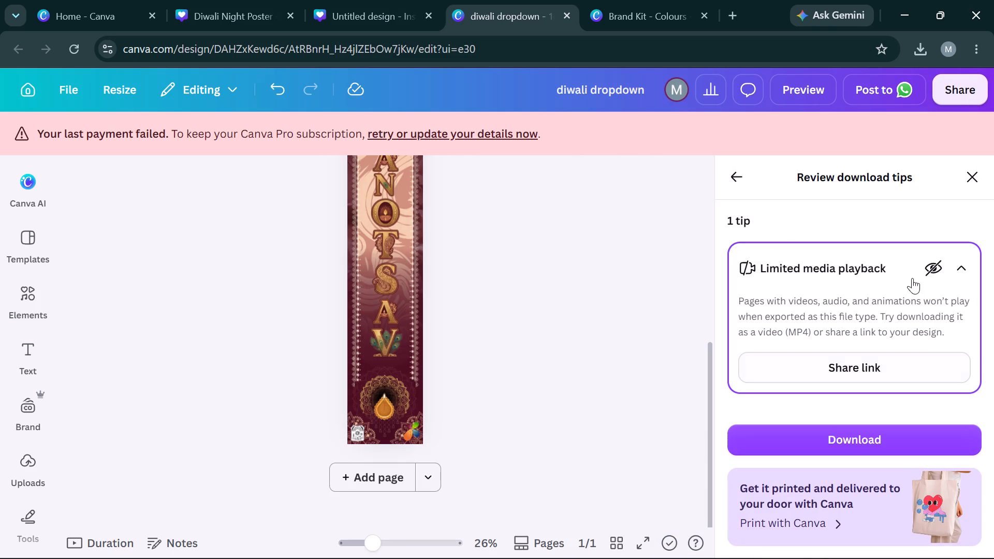
{"action": "left_click", "coordinate": [919, 269]}
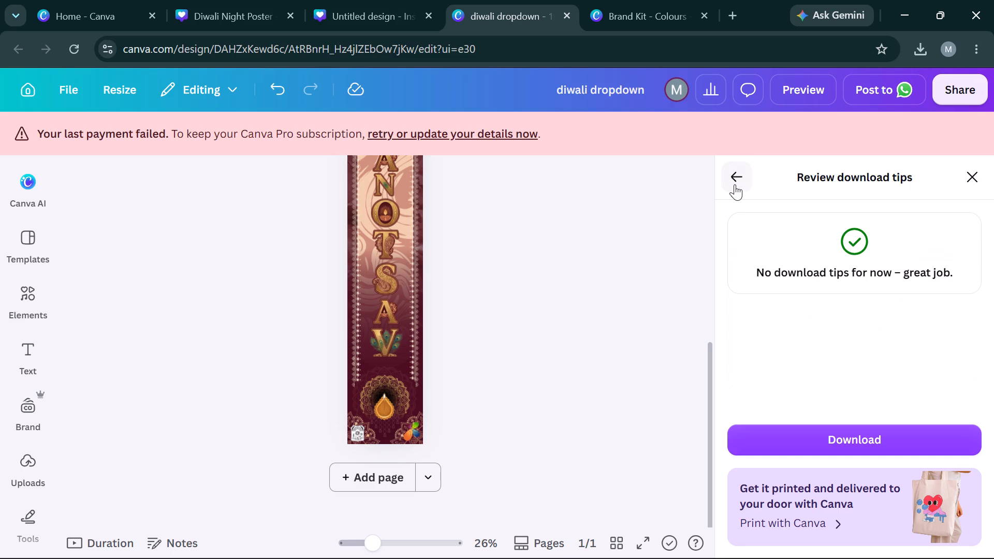
{"action": "left_click", "coordinate": [735, 184]}
{"action": "scroll", "coordinate": [831, 280], "scroll_direction": "down", "scroll_amount": 2}
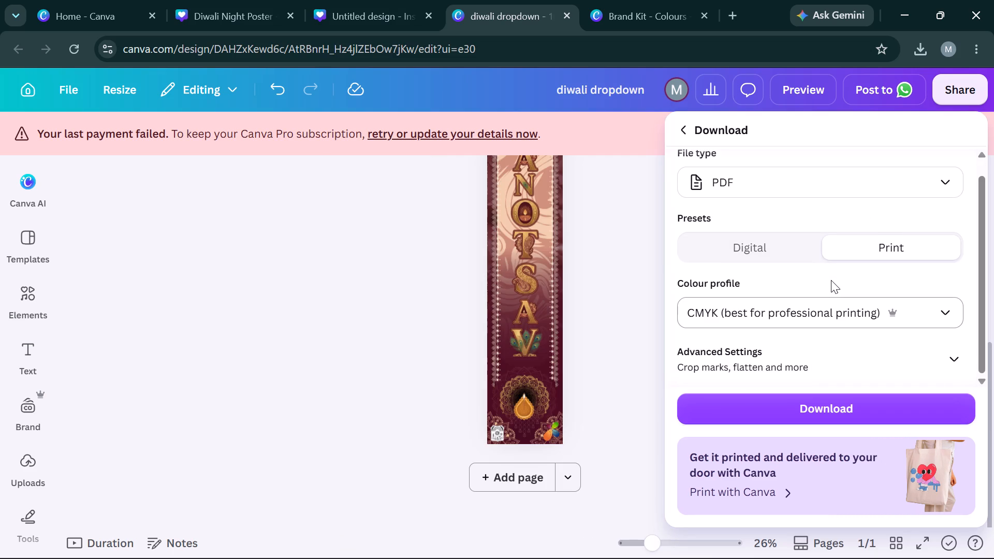
{"action": "left_click", "coordinate": [621, 256]}
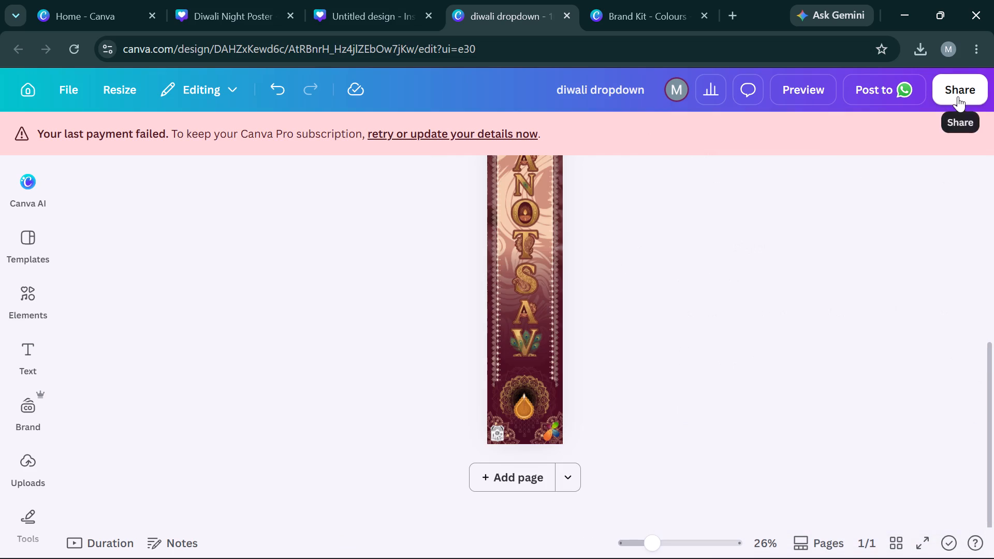
Recheck the banner's PDF Print and CMYK download settings, dismissing the limited media playback tip again, and close them without downloading.
{"action": "left_click", "coordinate": [958, 96]}
{"action": "left_click", "coordinate": [717, 458]}
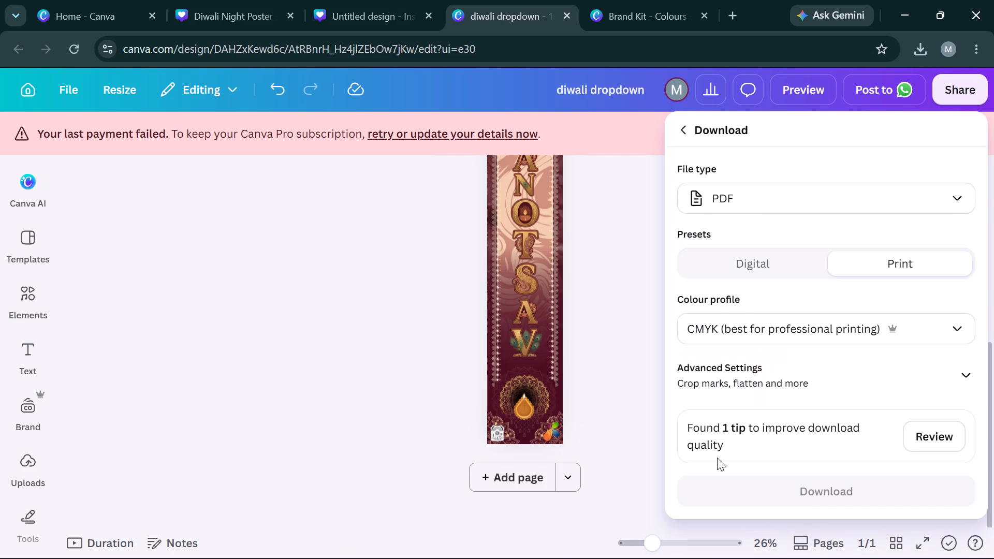
{"action": "scroll", "coordinate": [857, 311], "scroll_direction": "down", "scroll_amount": 1}
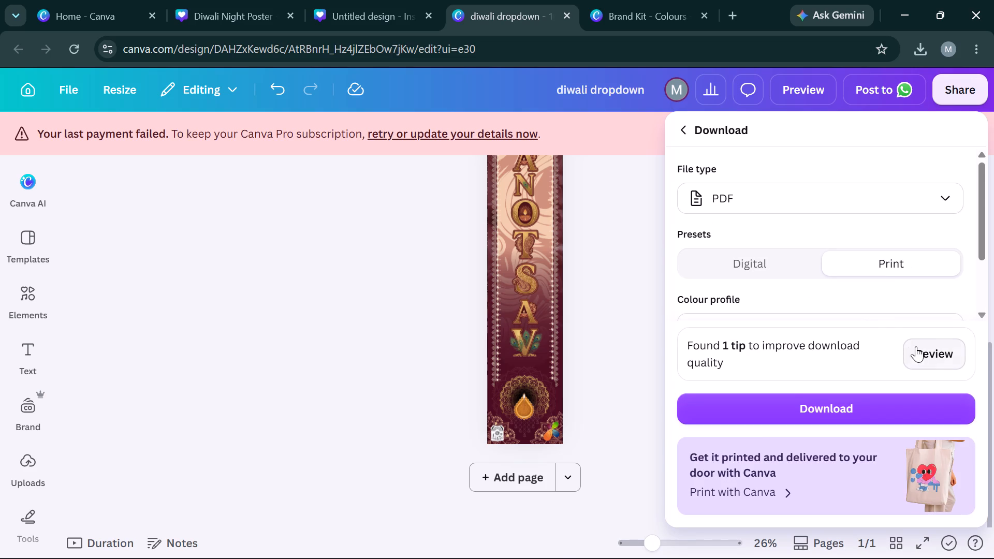
{"action": "left_click", "coordinate": [916, 345]}
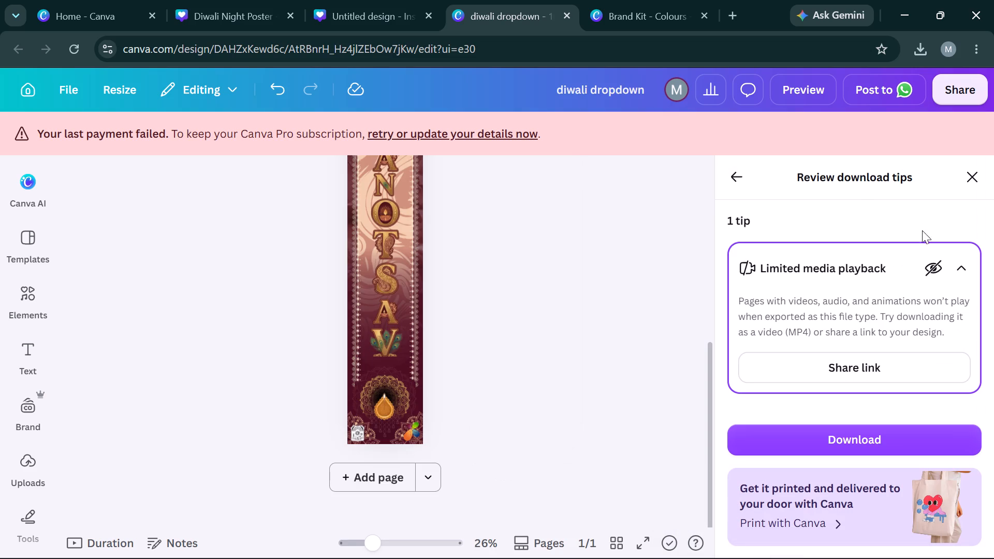
{"action": "left_click", "coordinate": [933, 262]}
{"action": "left_click", "coordinate": [744, 173]}
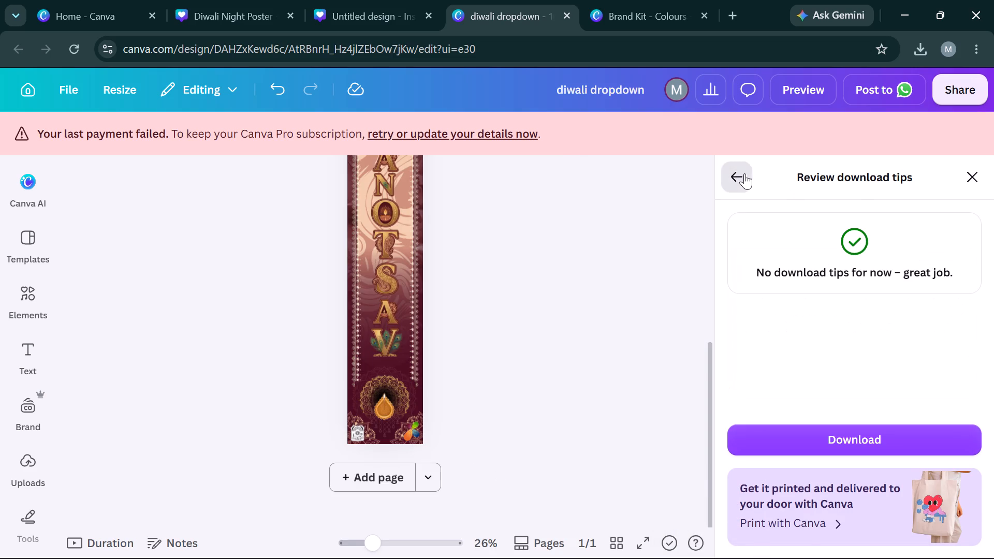
{"action": "scroll", "coordinate": [822, 298], "scroll_direction": "down", "scroll_amount": 1}
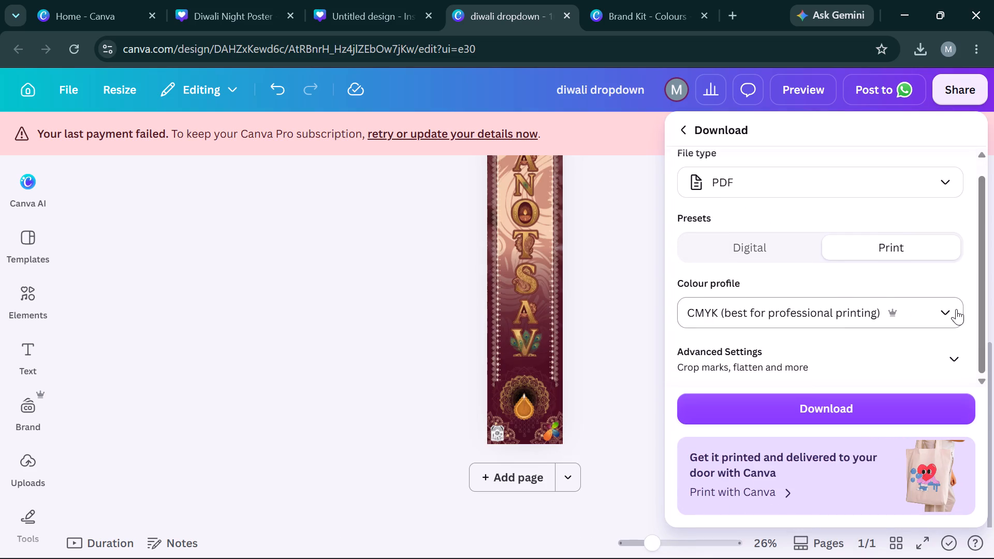
{"action": "scroll", "coordinate": [839, 330], "scroll_direction": "down", "scroll_amount": 1}
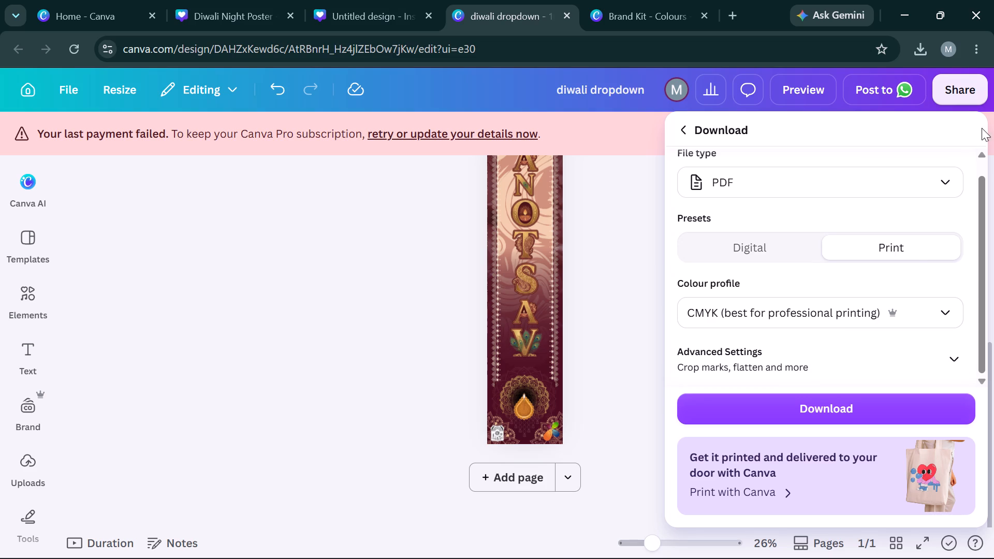
{"action": "left_click", "coordinate": [588, 306]}
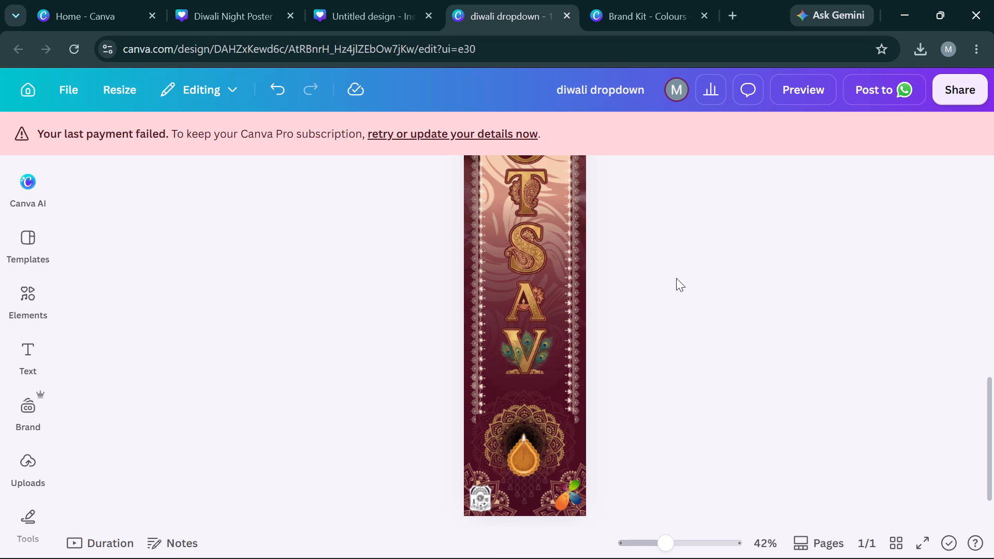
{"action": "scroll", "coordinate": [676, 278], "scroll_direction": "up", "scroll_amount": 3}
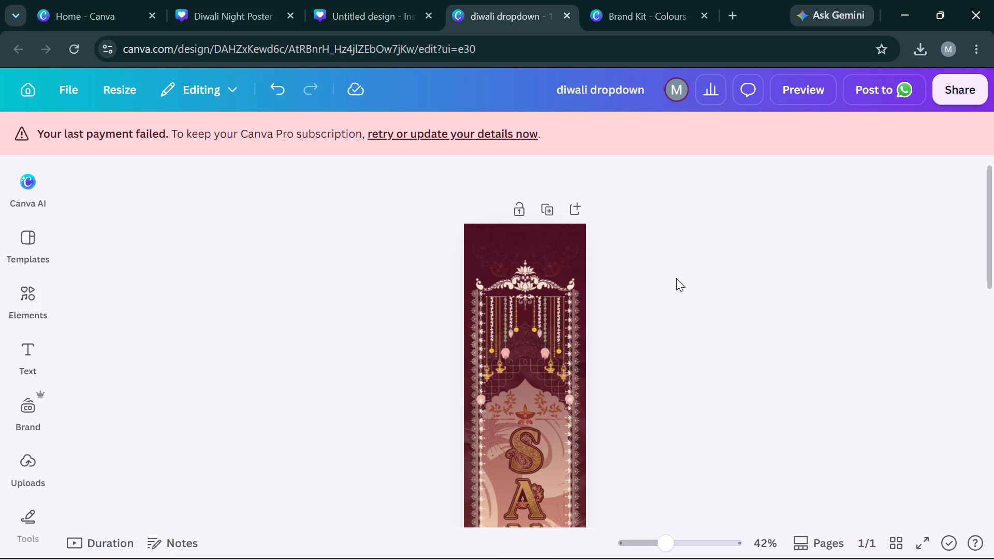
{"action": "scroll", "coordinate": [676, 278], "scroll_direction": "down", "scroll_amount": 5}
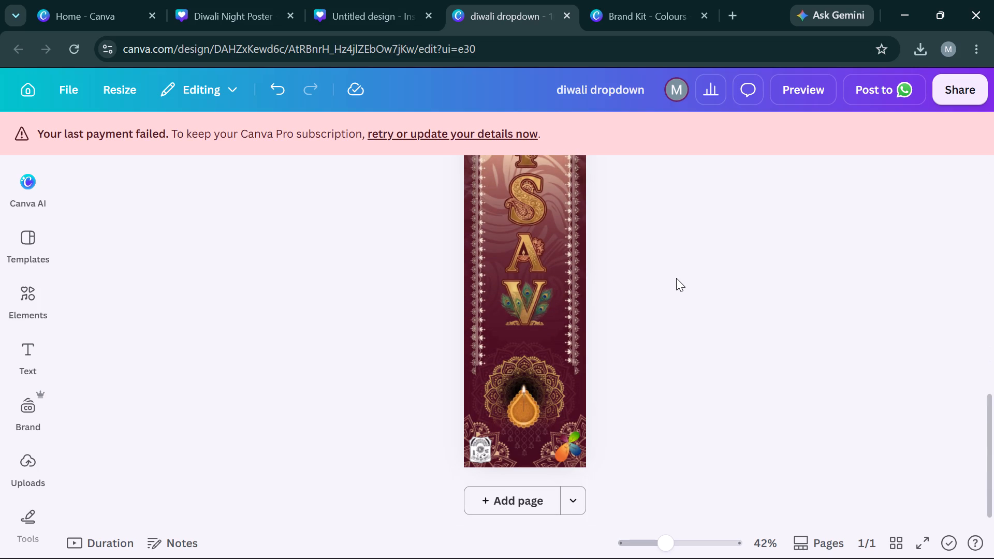
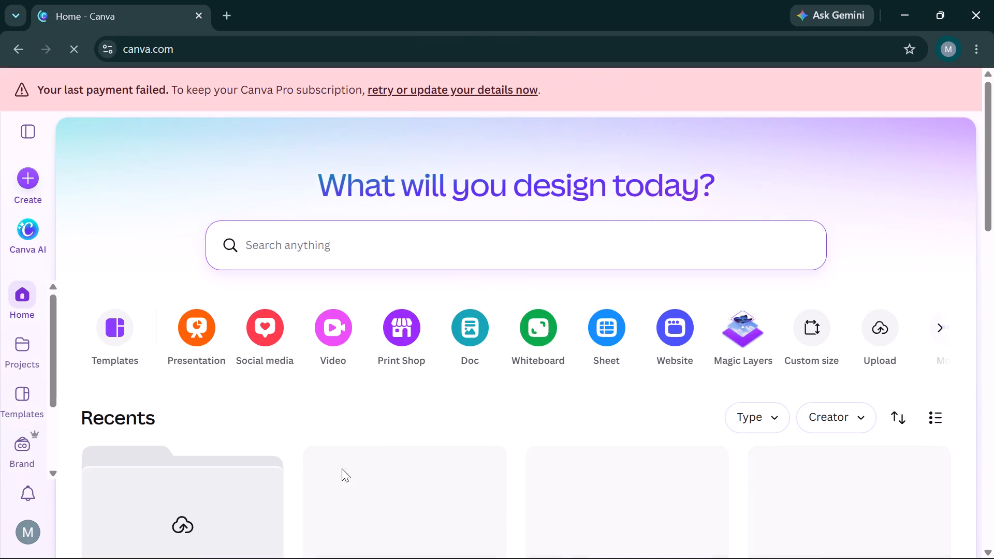
Open the Untitled Design and diwali dropdown designs from the recent Canva designs.
{"action": "scroll", "coordinate": [256, 472], "scroll_direction": "down", "scroll_amount": 1}
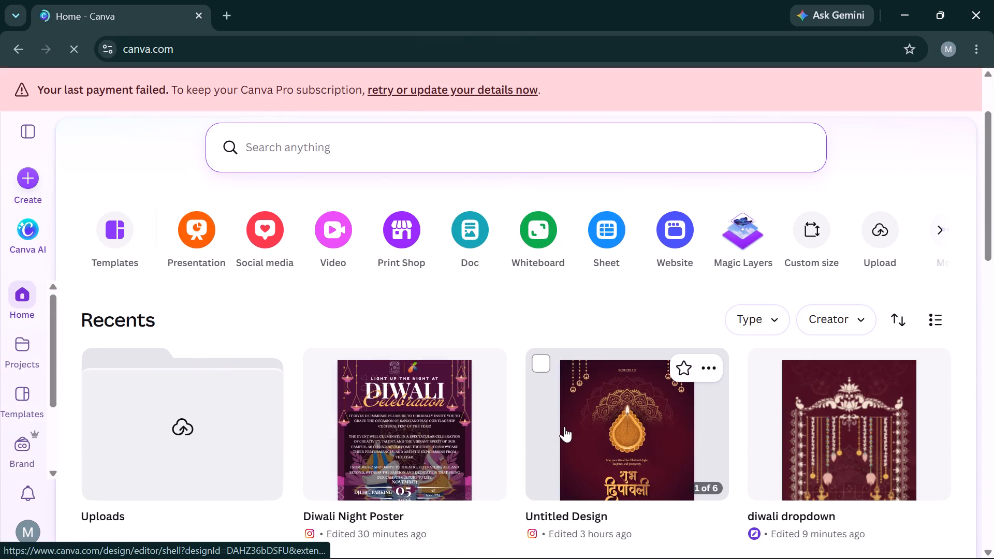
{"action": "left_click", "coordinate": [564, 426]}
{"action": "left_click", "coordinate": [77, 1]}
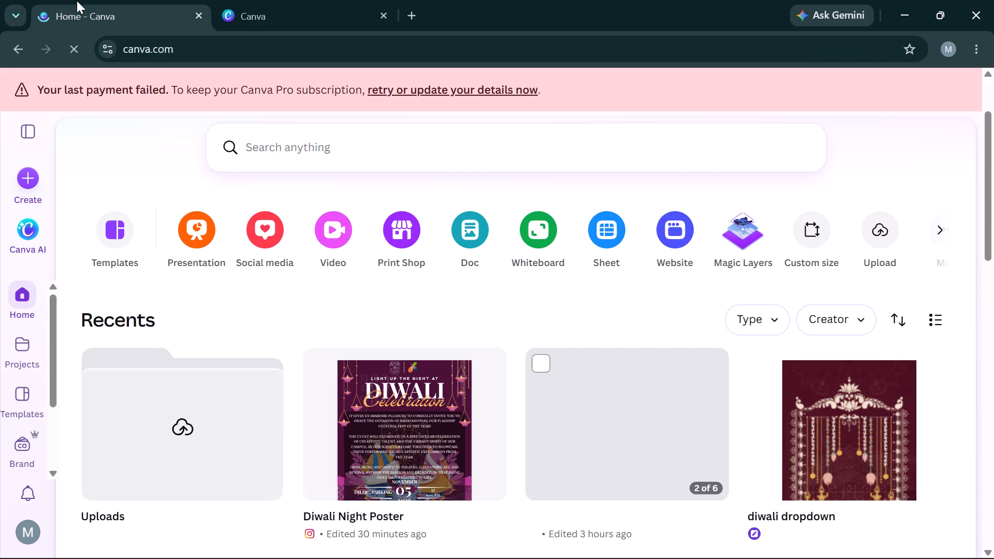
{"action": "scroll", "coordinate": [254, 349], "scroll_direction": "down", "scroll_amount": 1}
{"action": "scroll", "coordinate": [254, 349], "scroll_direction": "right", "scroll_amount": 1}
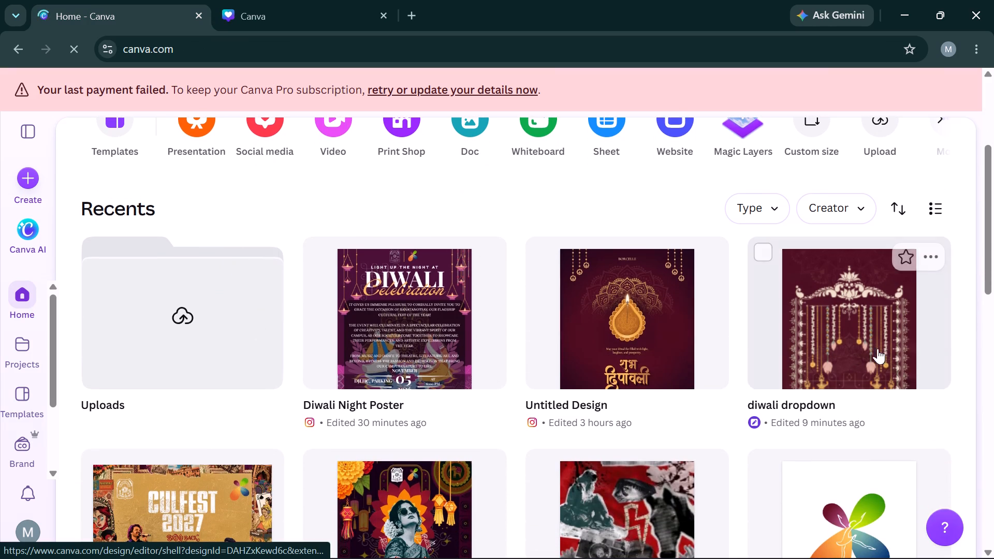
{"action": "left_click", "coordinate": [890, 348]}
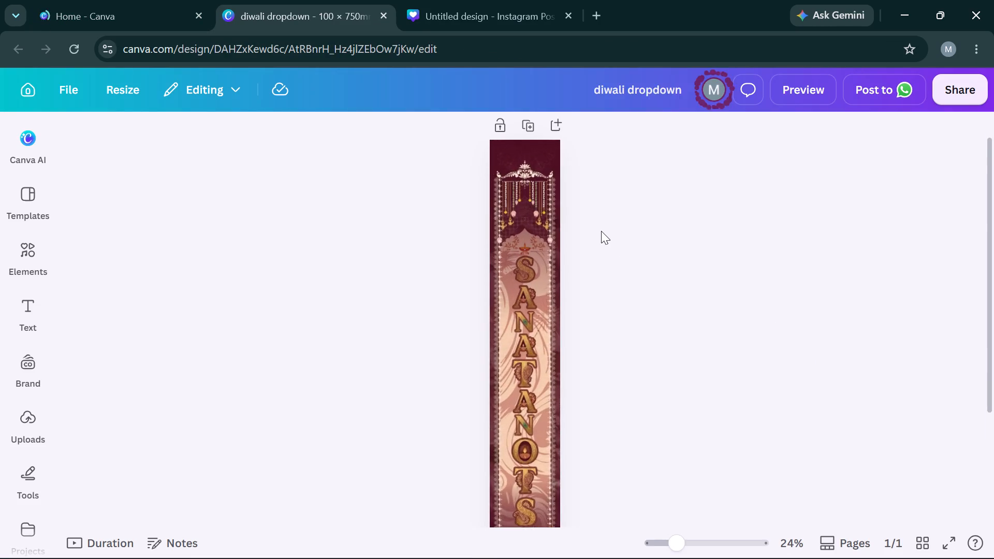
Examine the diwali dropdown banner's top ornament and hanging garlands, and its lettering down to the peacock-feather V.
{"action": "scroll", "coordinate": [601, 231], "scroll_direction": "up", "scroll_amount": 3}
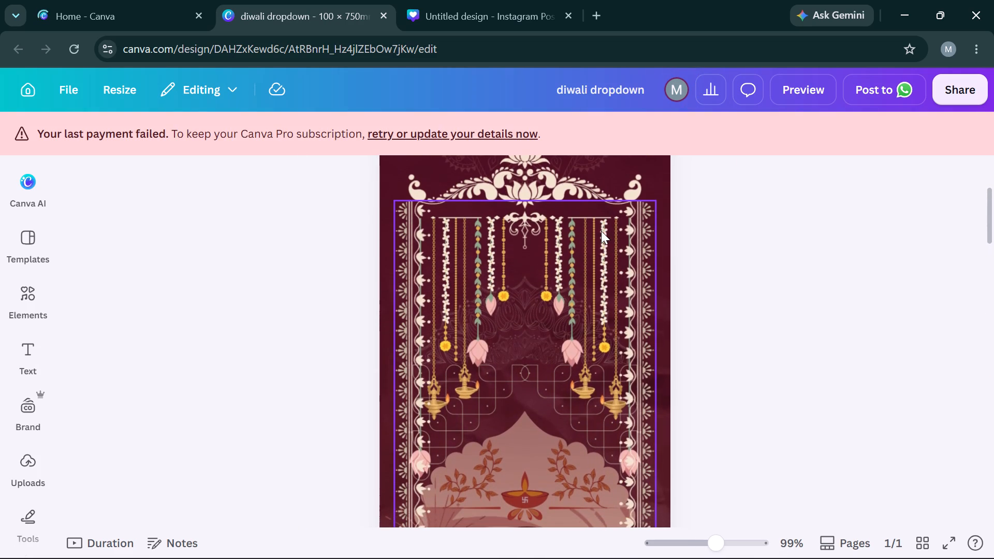
{"action": "left_click", "coordinate": [789, 282]}
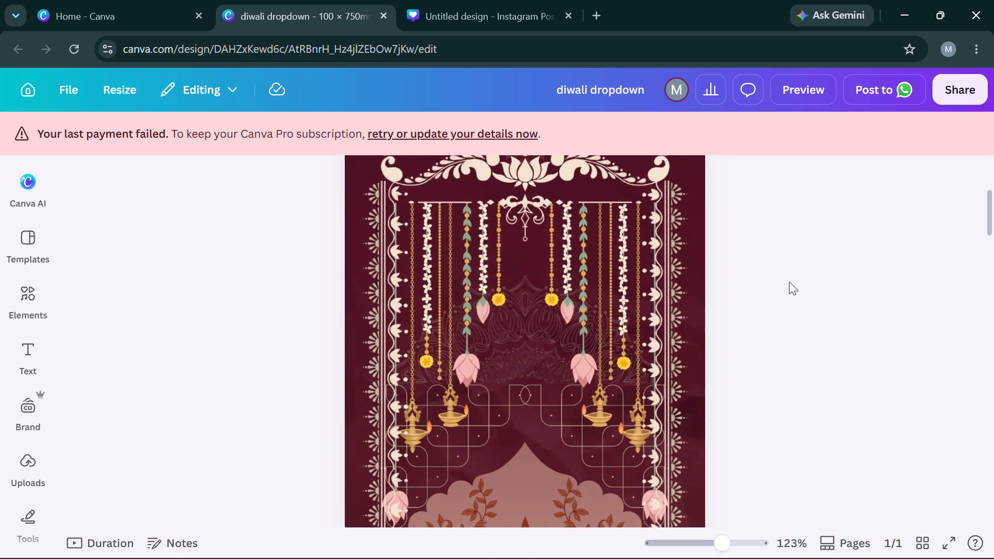
{"action": "scroll", "coordinate": [789, 282], "scroll_direction": "down", "scroll_amount": 1}
{"action": "scroll", "coordinate": [789, 282], "scroll_direction": "up", "scroll_amount": 3}
{"action": "scroll", "coordinate": [789, 282], "scroll_direction": "down", "scroll_amount": 2}
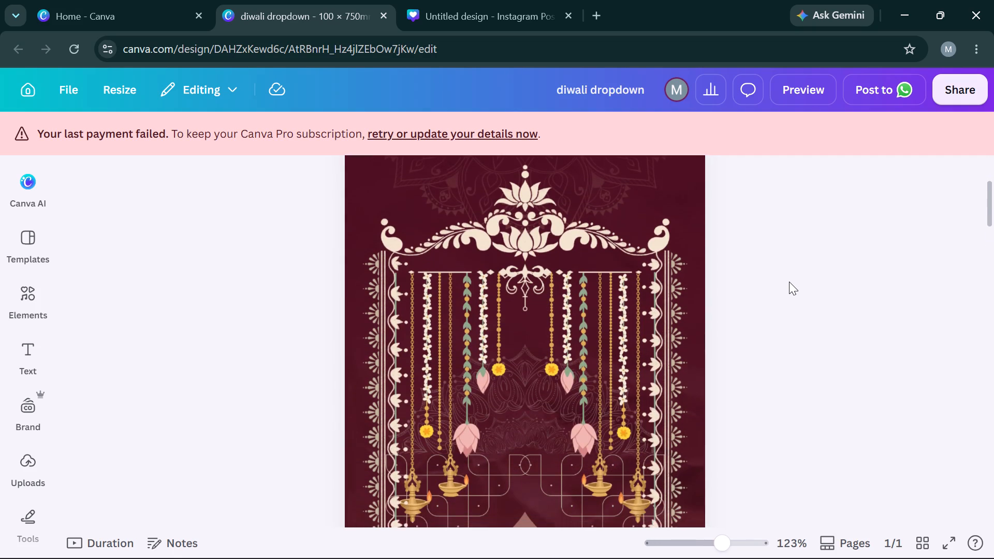
{"action": "scroll", "coordinate": [789, 282], "scroll_direction": "up", "scroll_amount": 1}
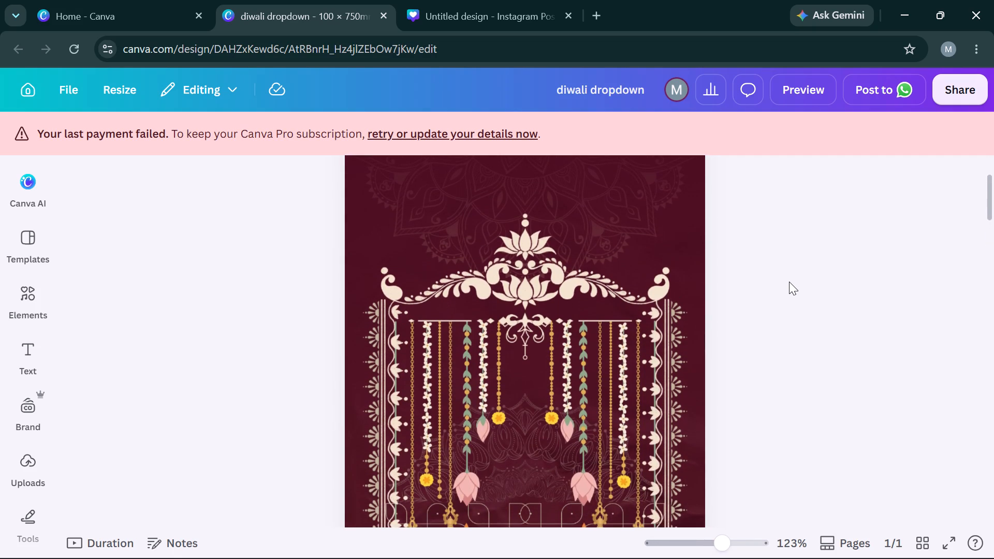
{"action": "scroll", "coordinate": [789, 282], "scroll_direction": "down", "scroll_amount": 1}
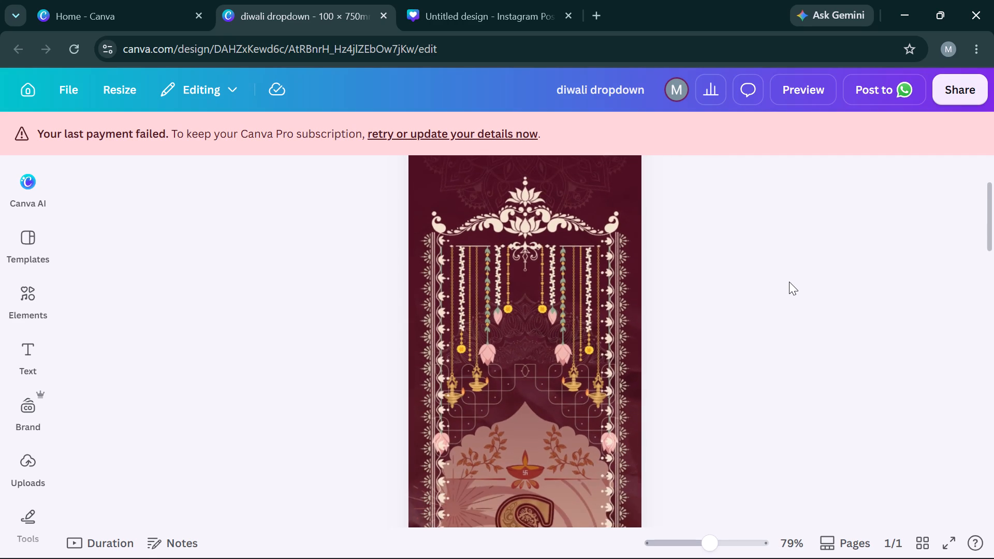
{"action": "scroll", "coordinate": [789, 282], "scroll_direction": "right", "scroll_amount": 8}
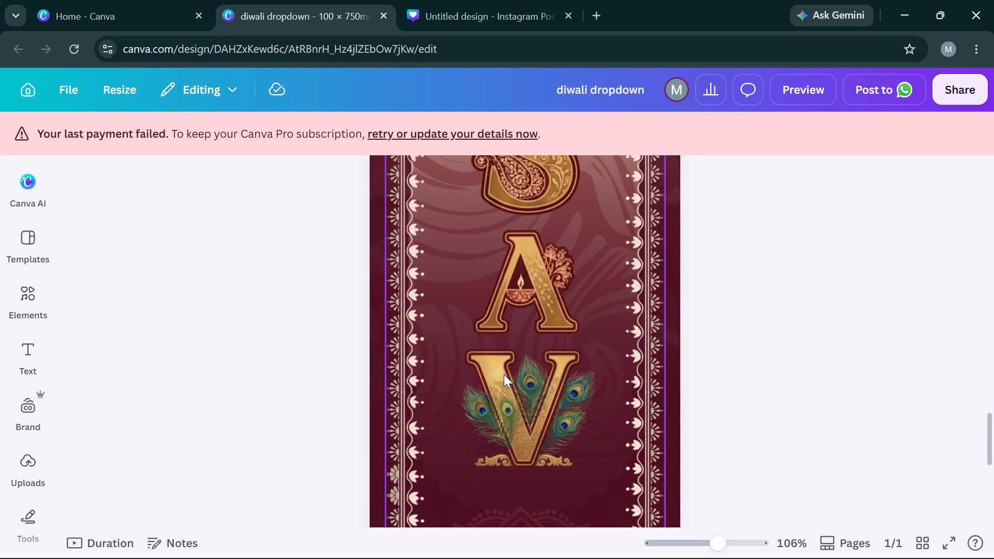
{"action": "left_click", "coordinate": [504, 374]}
{"action": "left_click", "coordinate": [779, 354]}
{"action": "scroll", "coordinate": [779, 354], "scroll_direction": "up", "scroll_amount": 5}
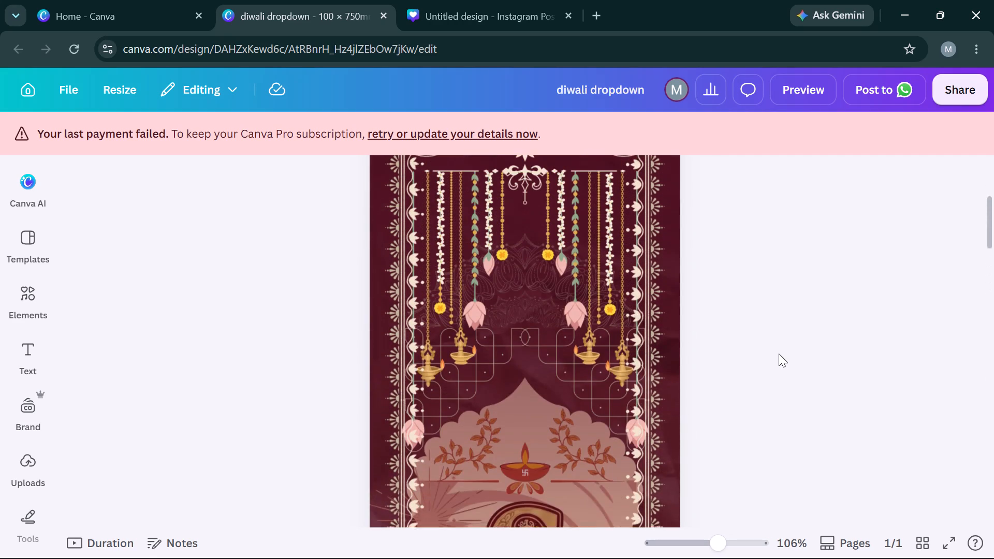
{"action": "scroll", "coordinate": [779, 354], "scroll_direction": "down", "scroll_amount": 2}
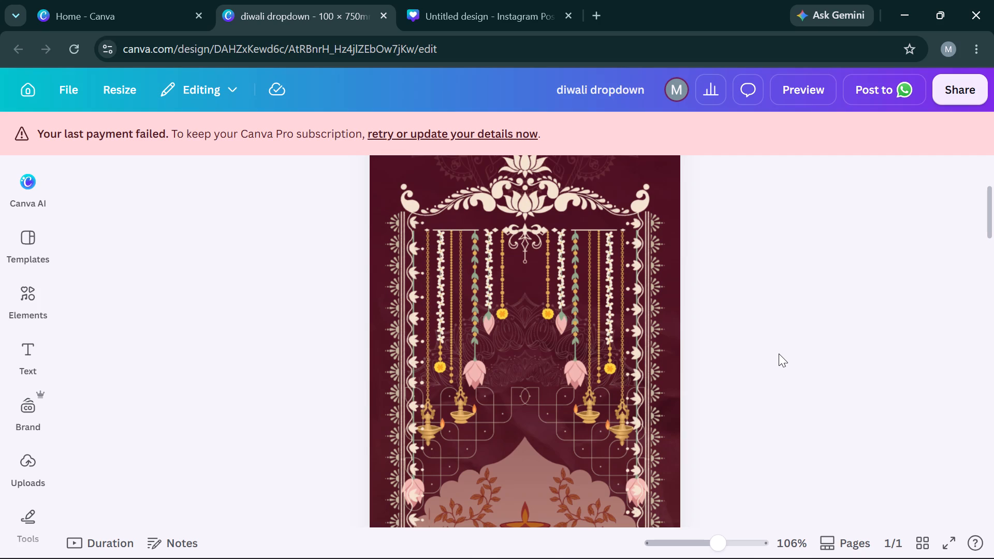
{"action": "scroll", "coordinate": [779, 354], "scroll_direction": "down", "scroll_amount": 3}
{"action": "scroll", "coordinate": [779, 354], "scroll_direction": "right", "scroll_amount": 2}
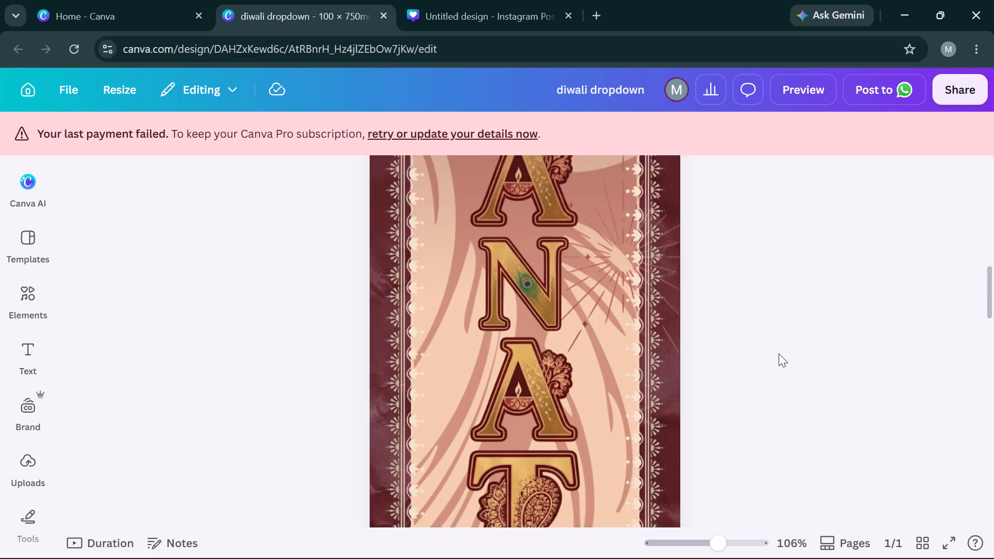
{"action": "scroll", "coordinate": [779, 354], "scroll_direction": "right", "scroll_amount": 6}
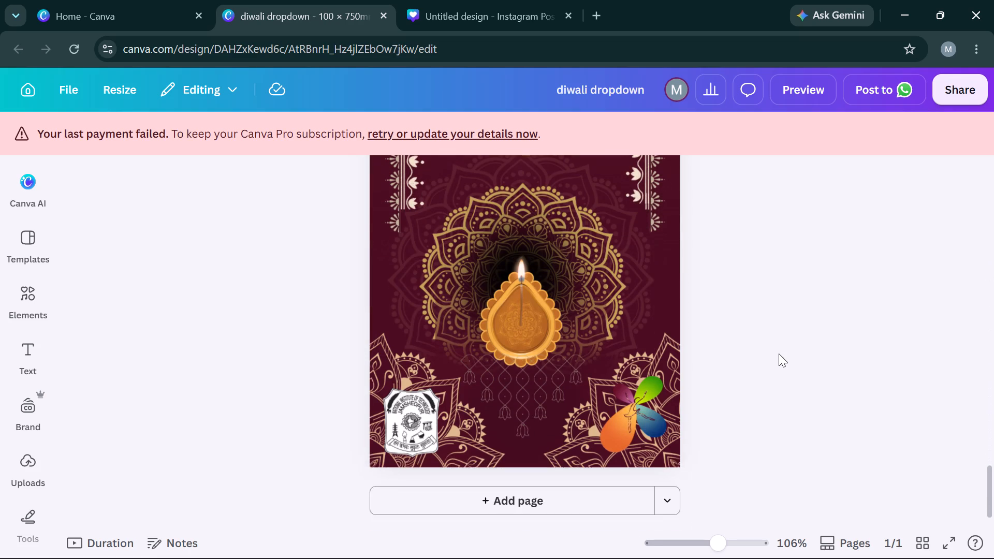
{"action": "scroll", "coordinate": [779, 354], "scroll_direction": "up", "scroll_amount": 2}
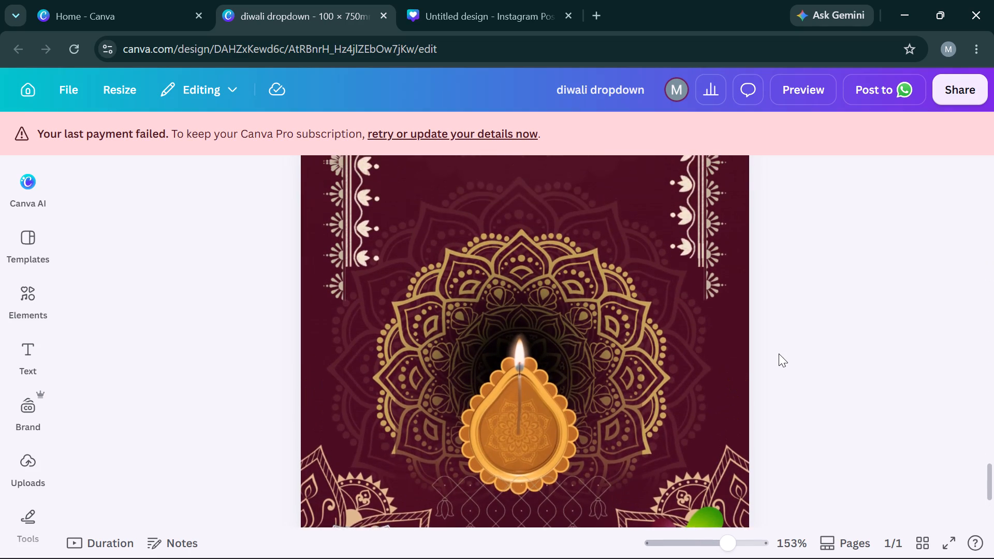